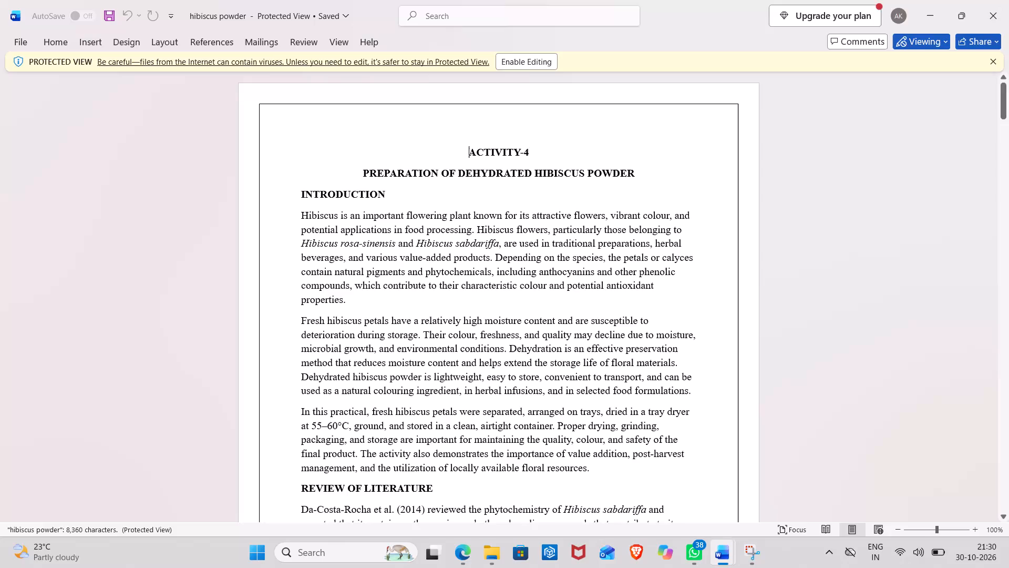
Enable editing of the protected hibiscus powder document.
scroll(457, 331, "down", 5)
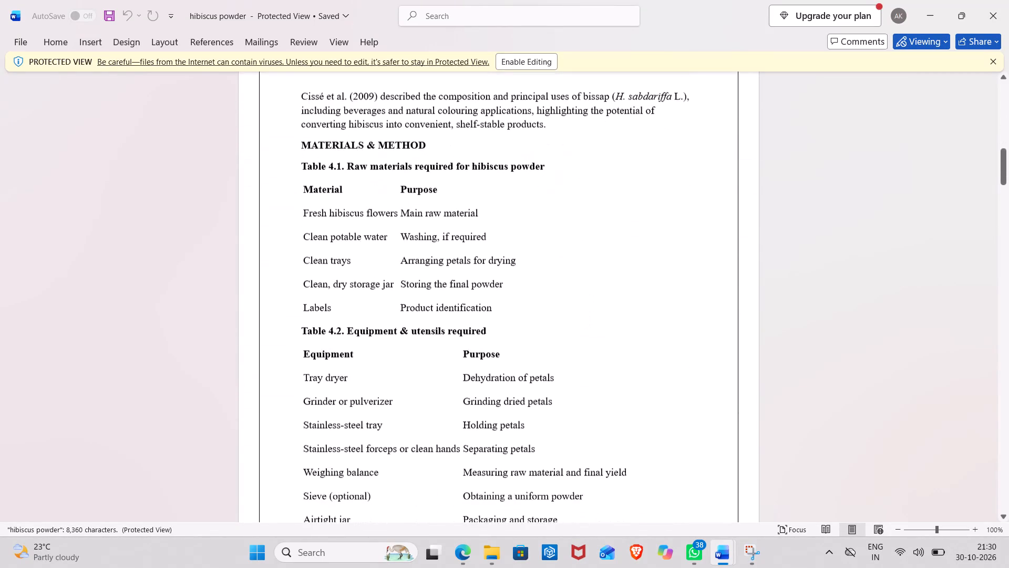
scroll(457, 331, "down", 1)
left_click(540, 59)
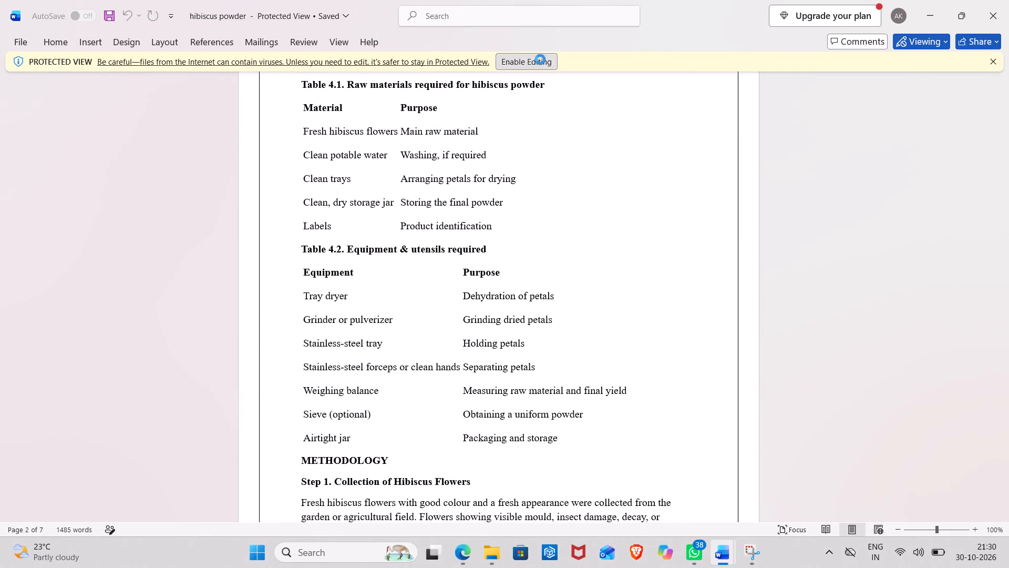
Read through the hibiscus powder report from the materials tables and methodology down to the references.
scroll(535, 281, "down", 3)
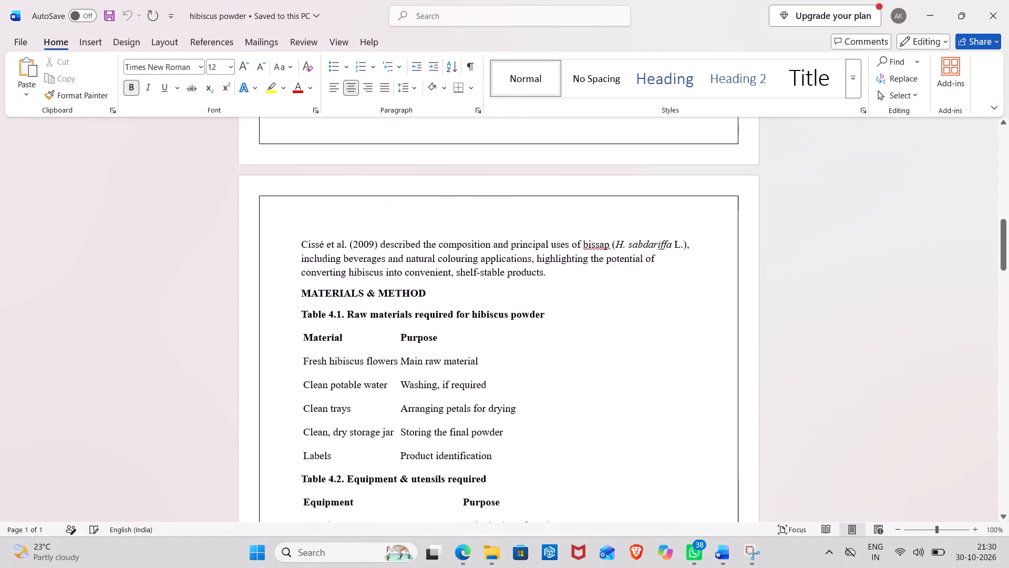
scroll(535, 281, "down", 2)
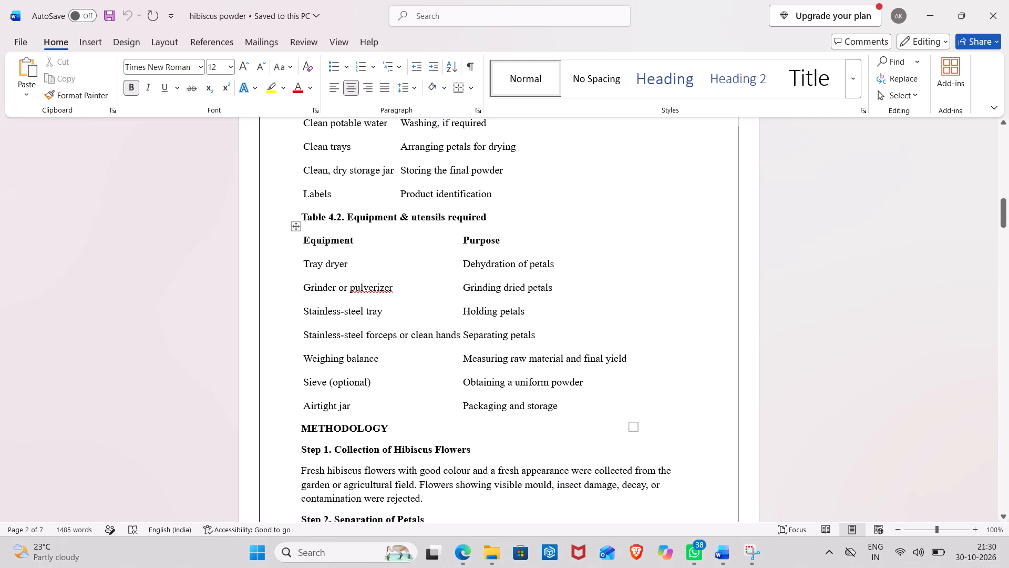
scroll(535, 281, "down", 4)
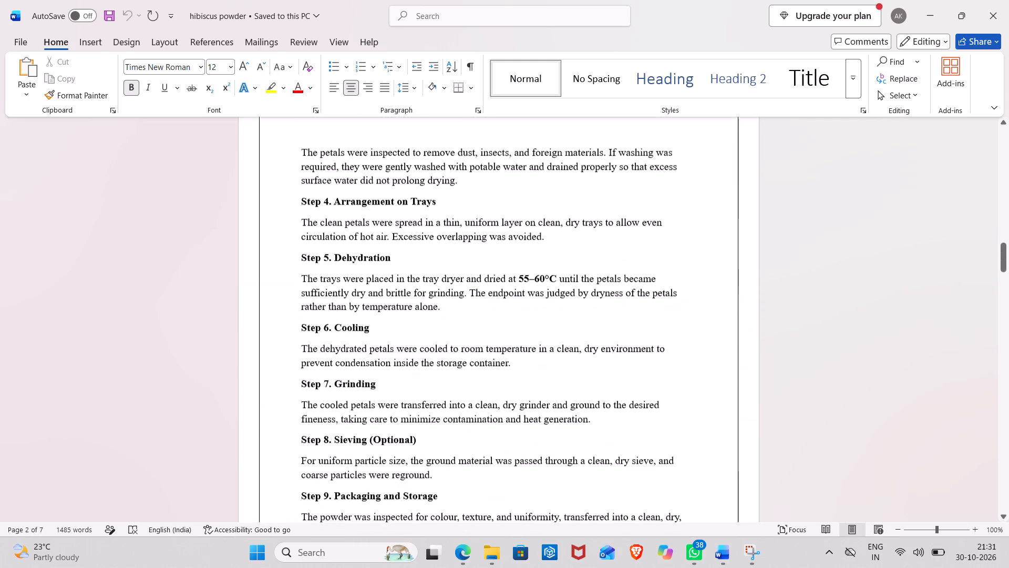
scroll(535, 281, "down", 4)
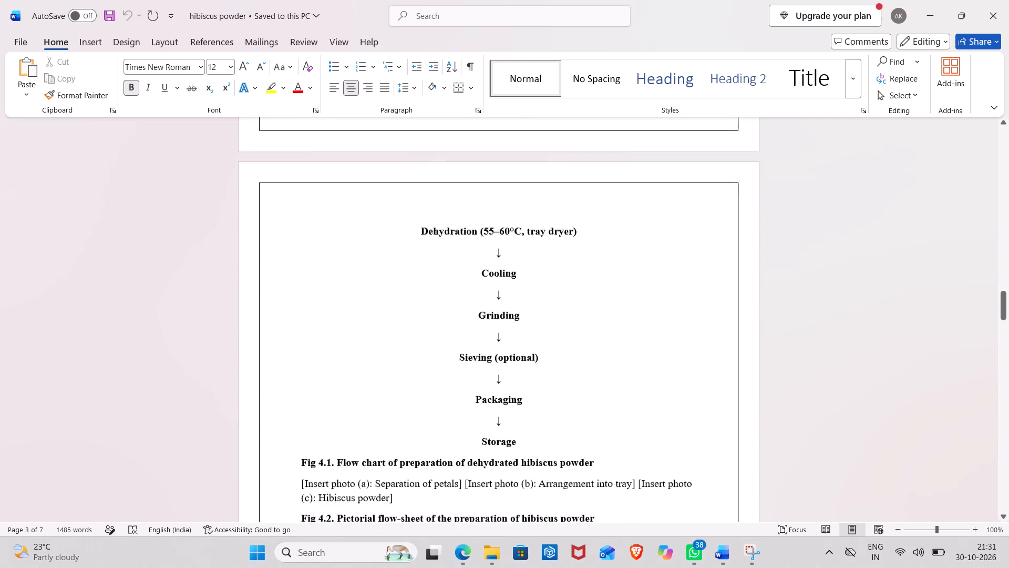
scroll(535, 281, "down", 4)
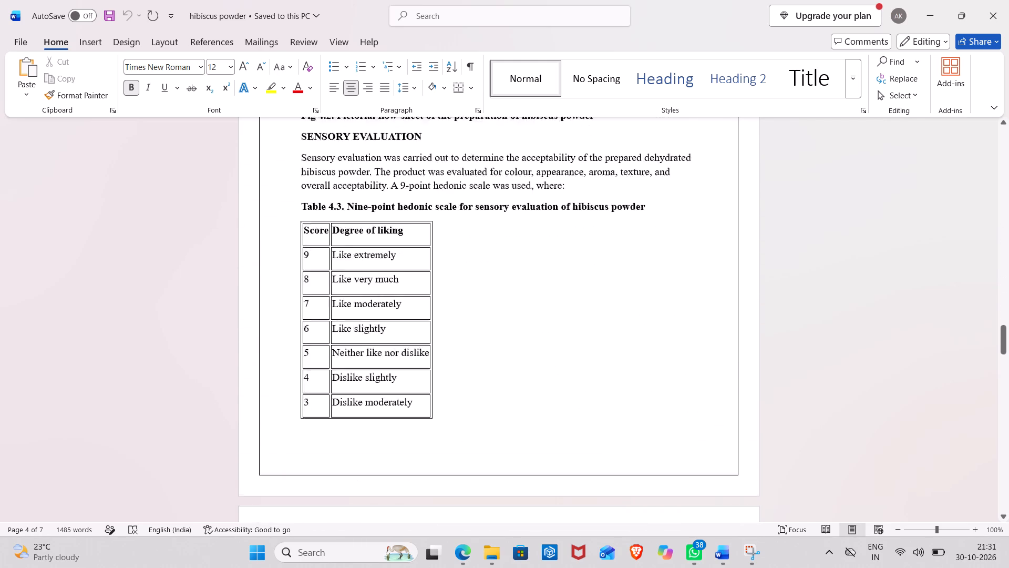
scroll(535, 281, "down", 5)
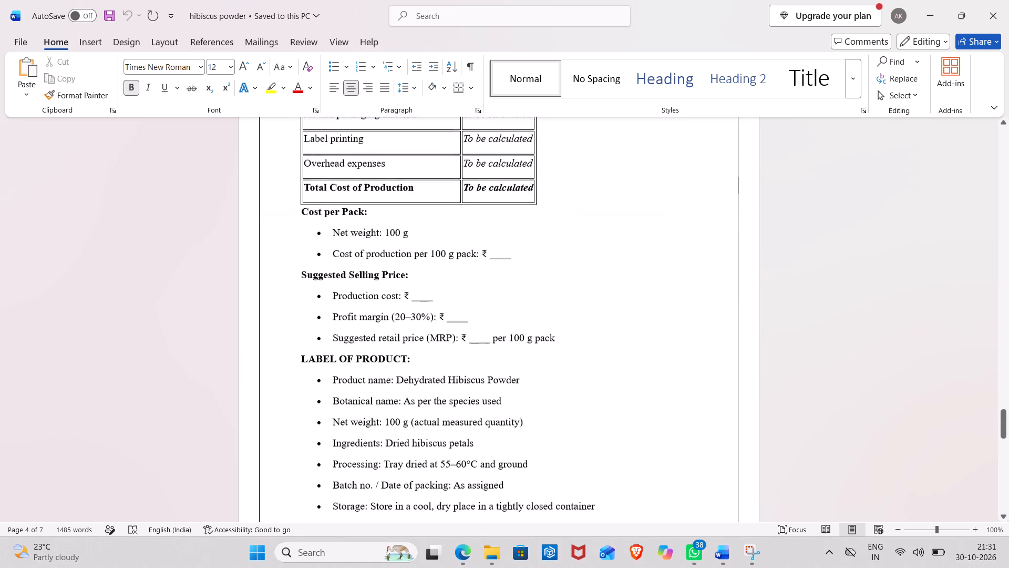
scroll(535, 281, "down", 2)
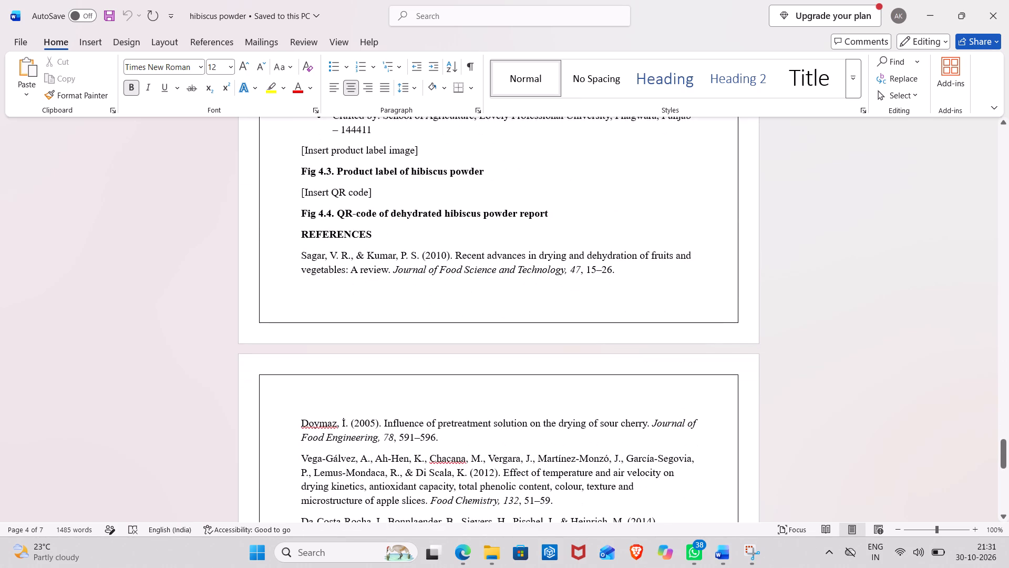
Delete the Cost per Pack, Suggested Selling Price and LABEL OF PRODUCT sections with all their bullet points.
scroll(554, 230, "up", 2)
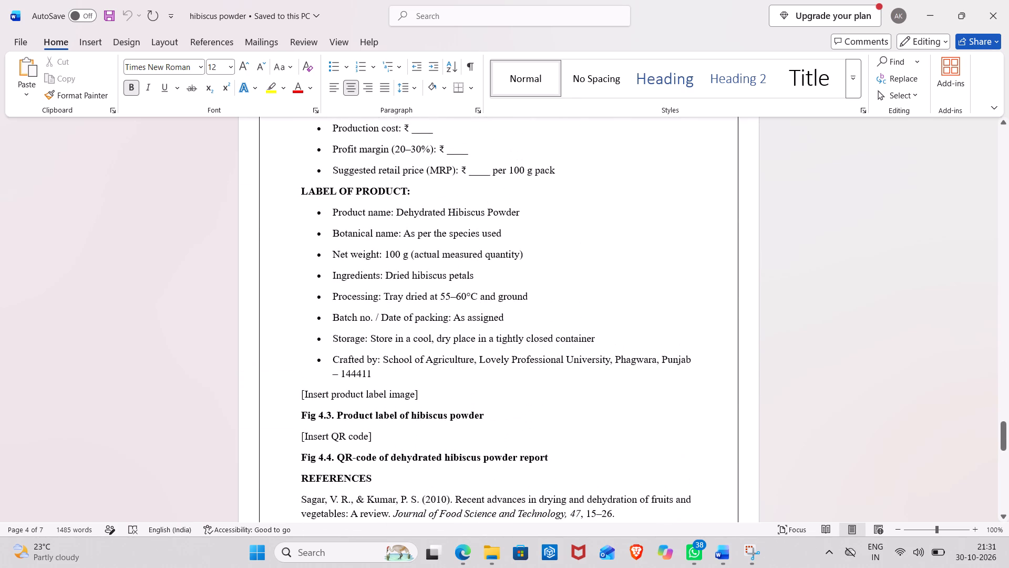
scroll(555, 249, "up", 1)
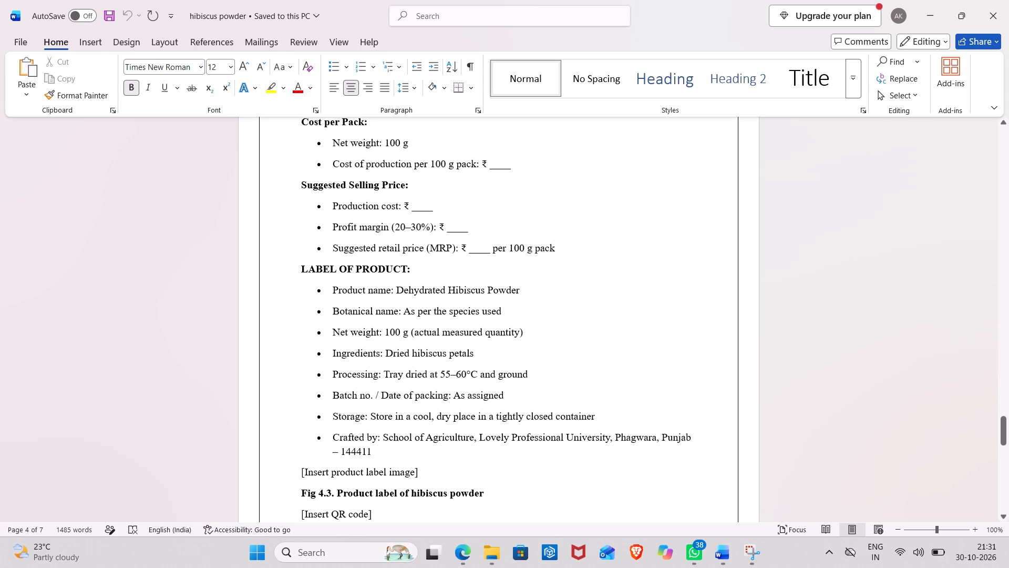
scroll(555, 249, "up", 1)
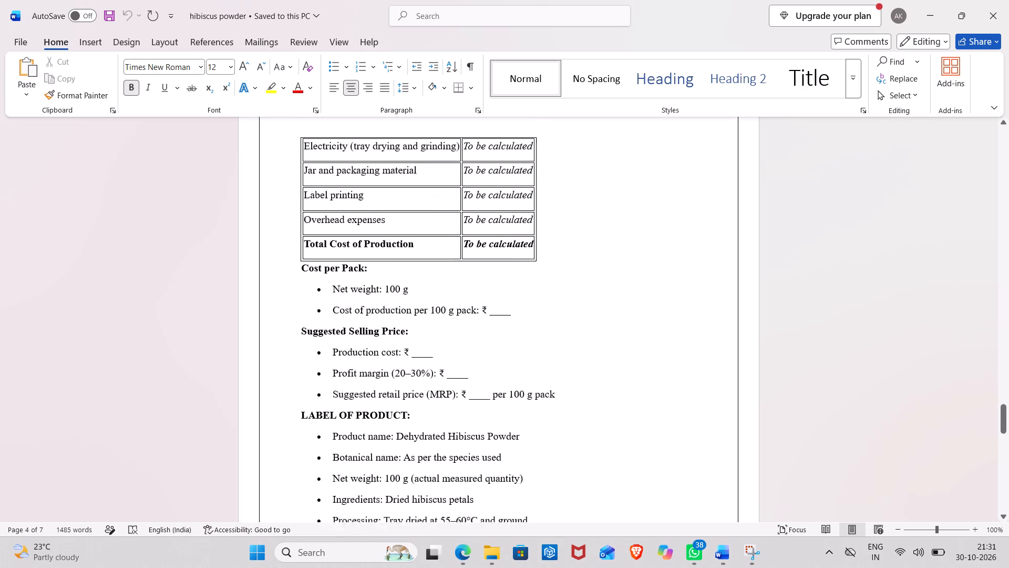
scroll(555, 249, "up", 2)
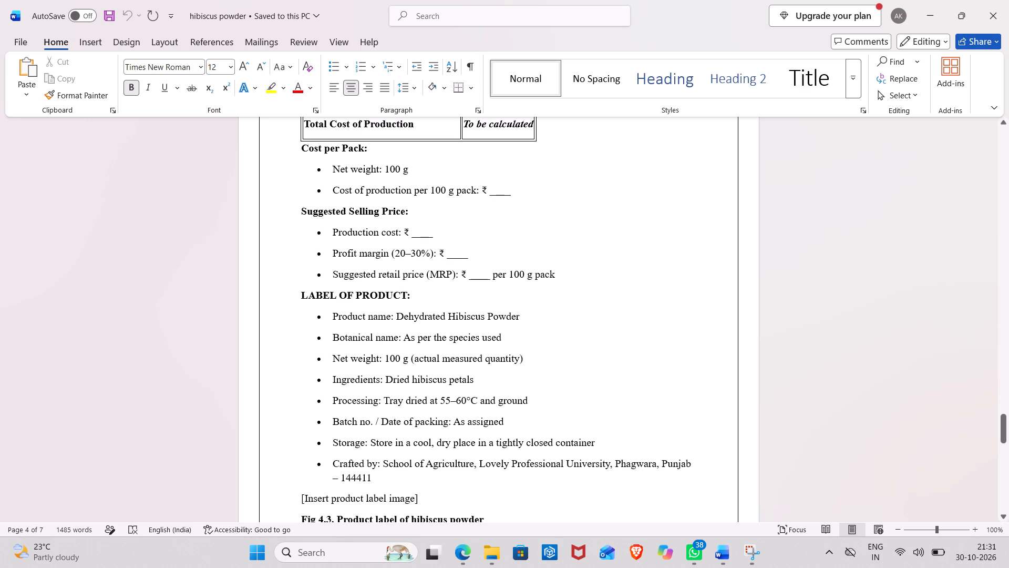
left_click_drag(300, 149, 551, 408)
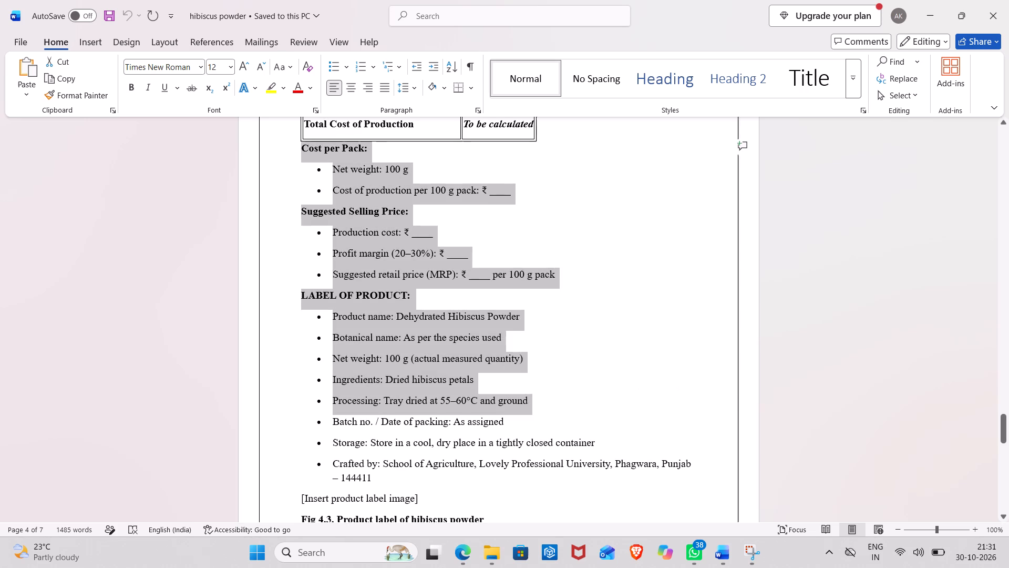
key("BackSpace")
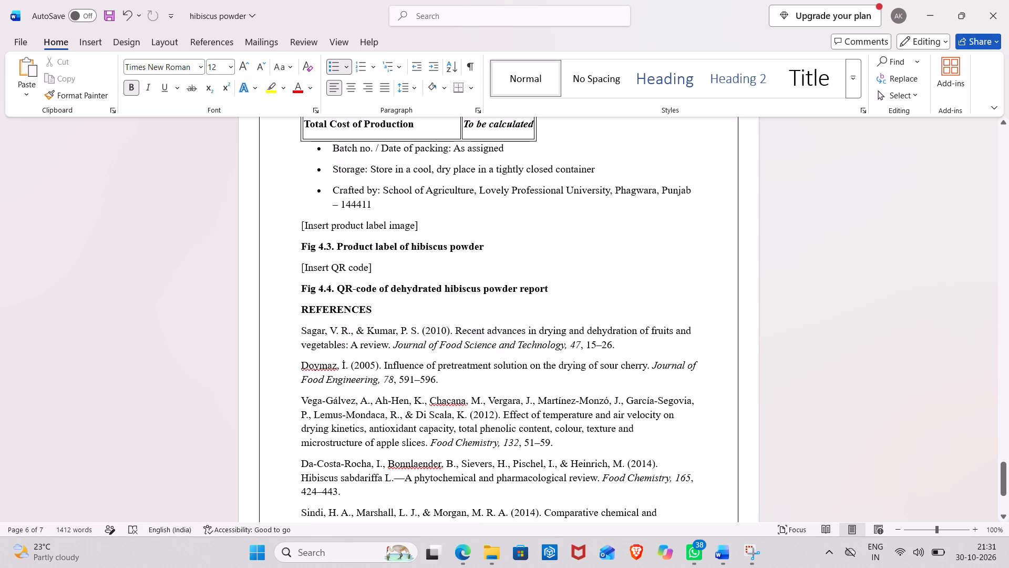
left_click_drag(314, 158, 447, 157)
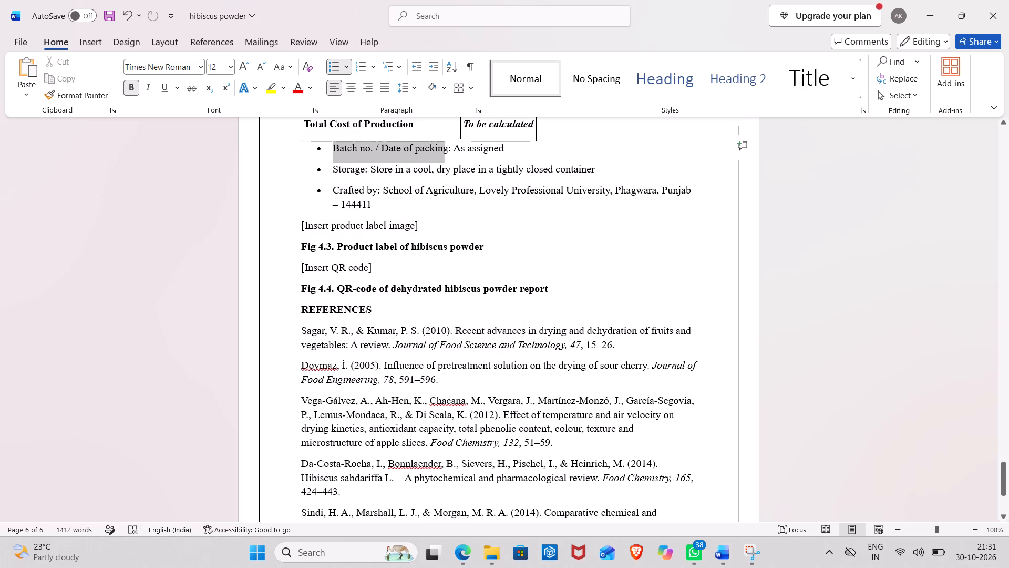
left_click_drag(447, 157, 608, 201)
key("BackSpace")
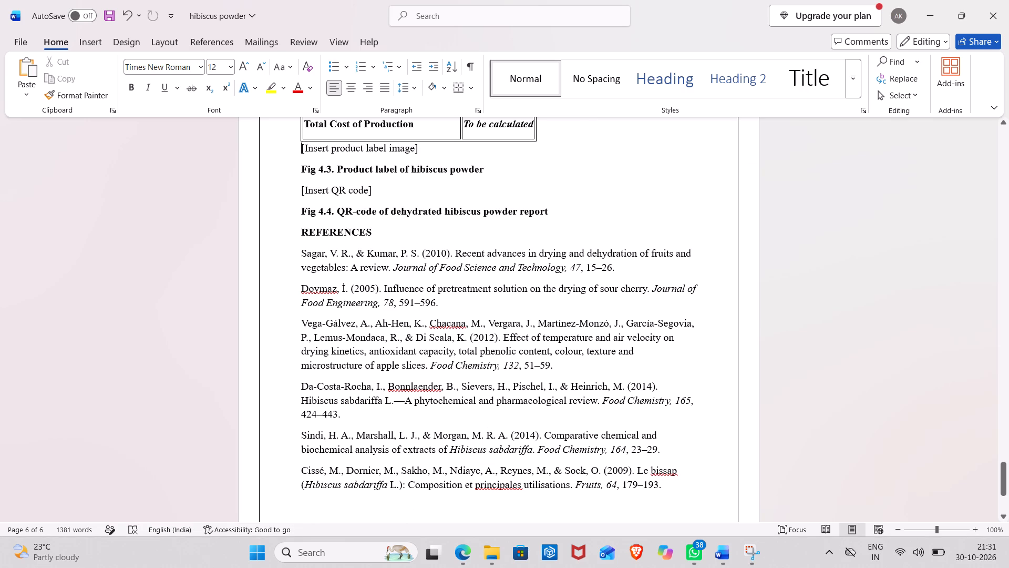
Delete the label image and QR code placeholders with their Fig 4.3 and Fig 4.4 captions, and insert a blank line above REFERENCES.
left_click_drag(298, 149, 593, 249)
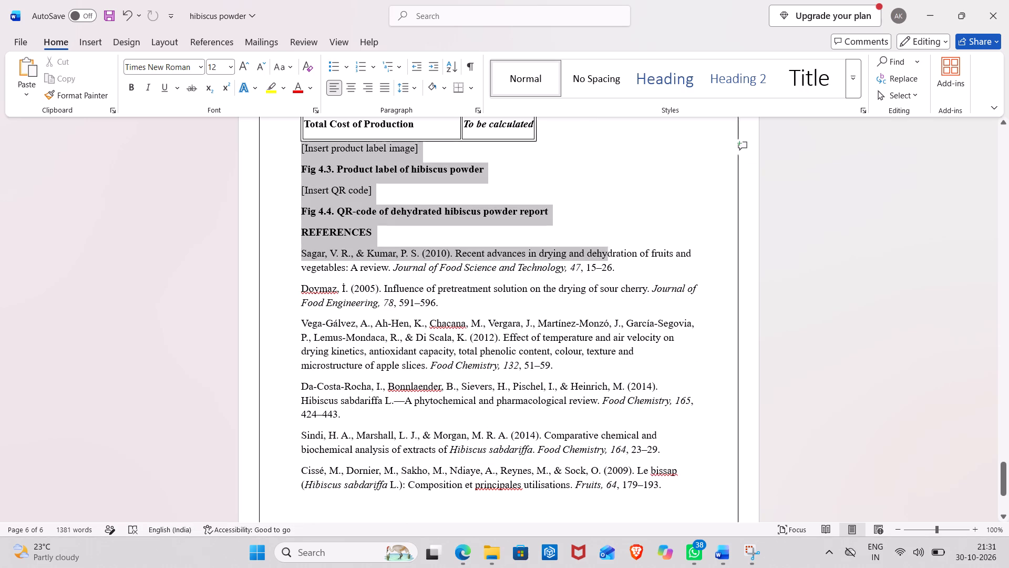
left_click_drag(593, 249, 629, 217)
key("BackSpace")
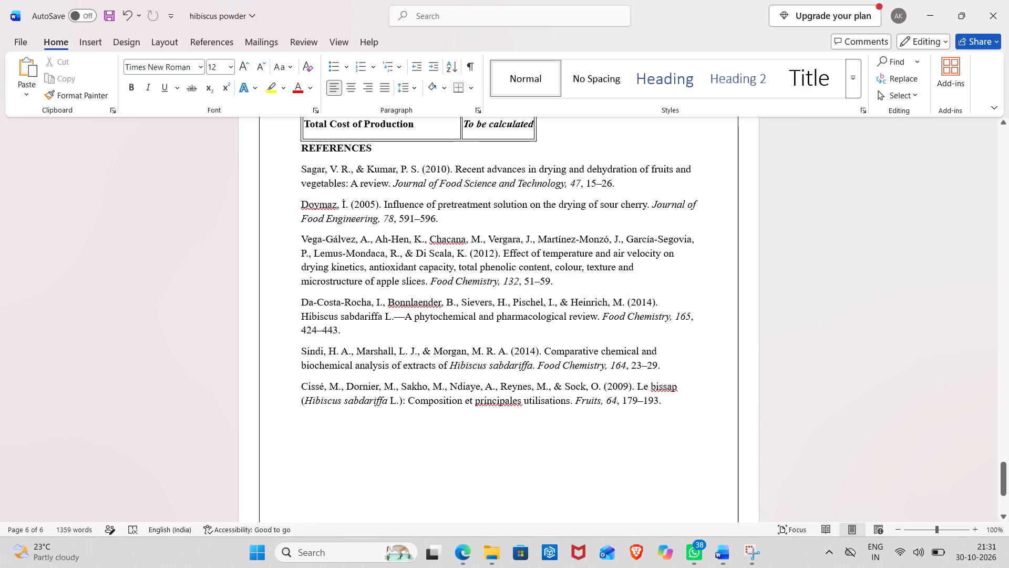
key("Return")
Delete the DISCUSSION heading and its three paragraphs, and insert a blank line above COST ANALYSIS.
scroll(629, 217, "up", 1)
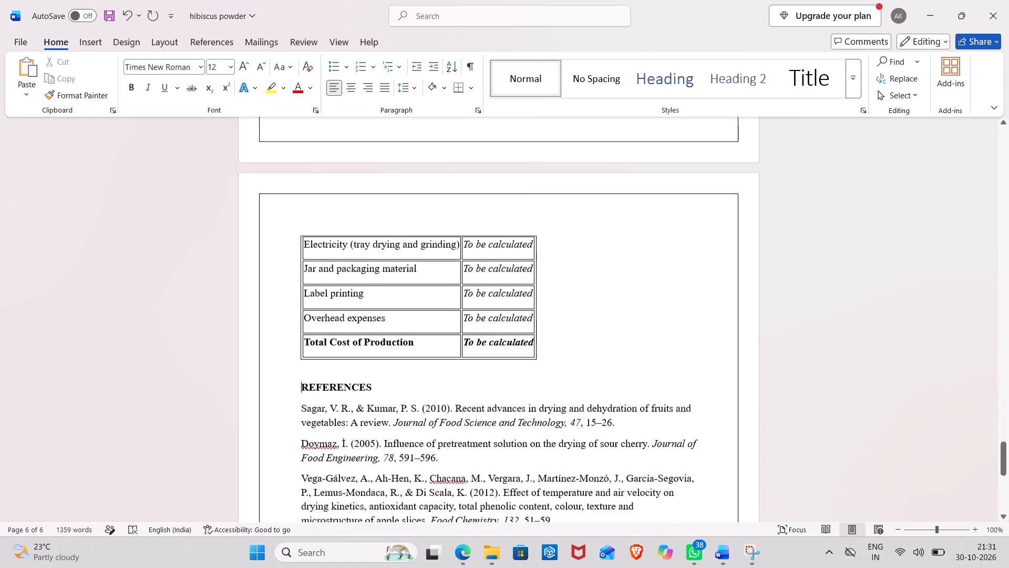
scroll(629, 217, "up", 2)
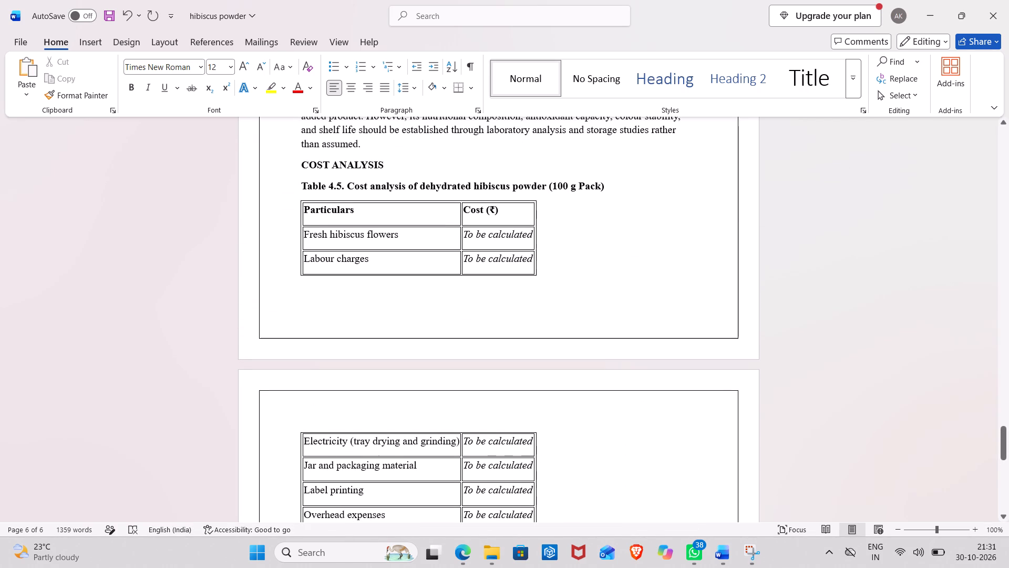
scroll(629, 217, "up", 1)
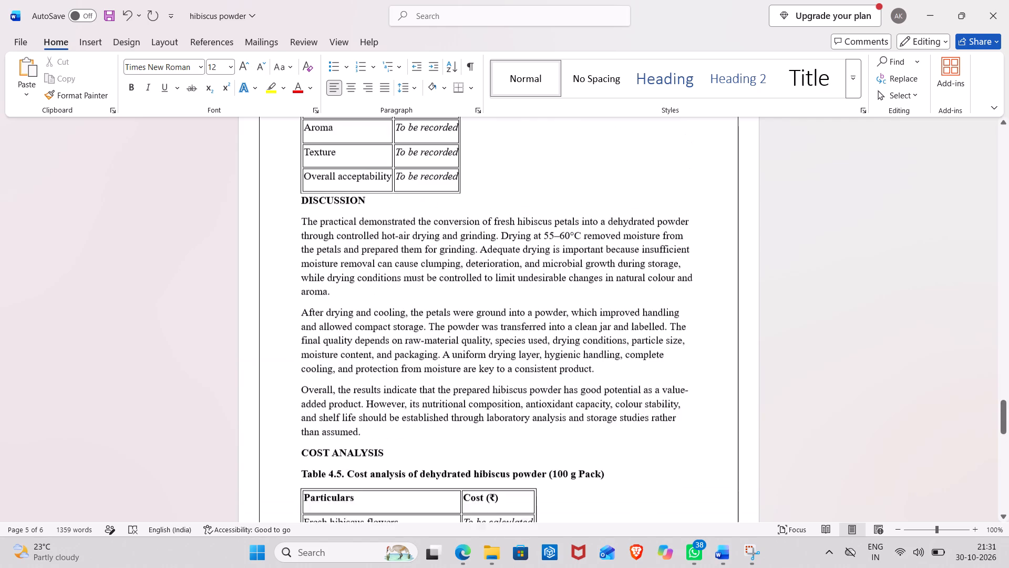
scroll(629, 217, "up", 2)
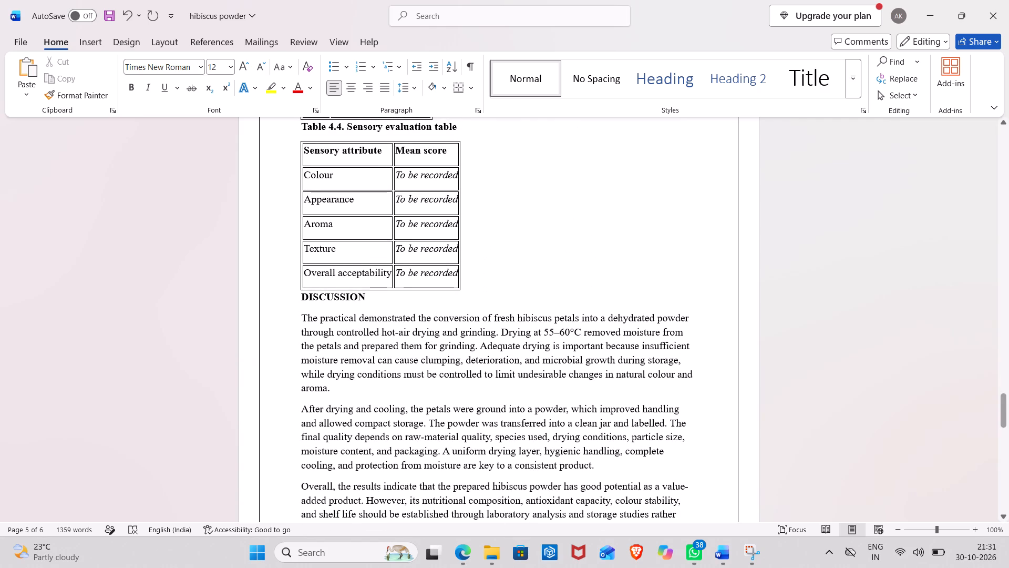
left_click_drag(302, 295, 593, 525)
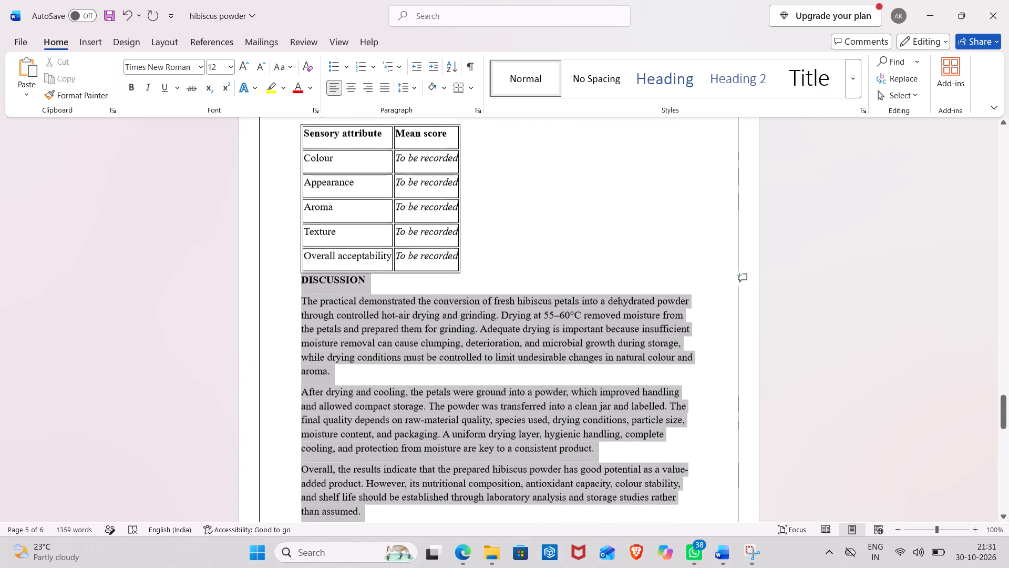
left_click_drag(593, 525, 564, 444)
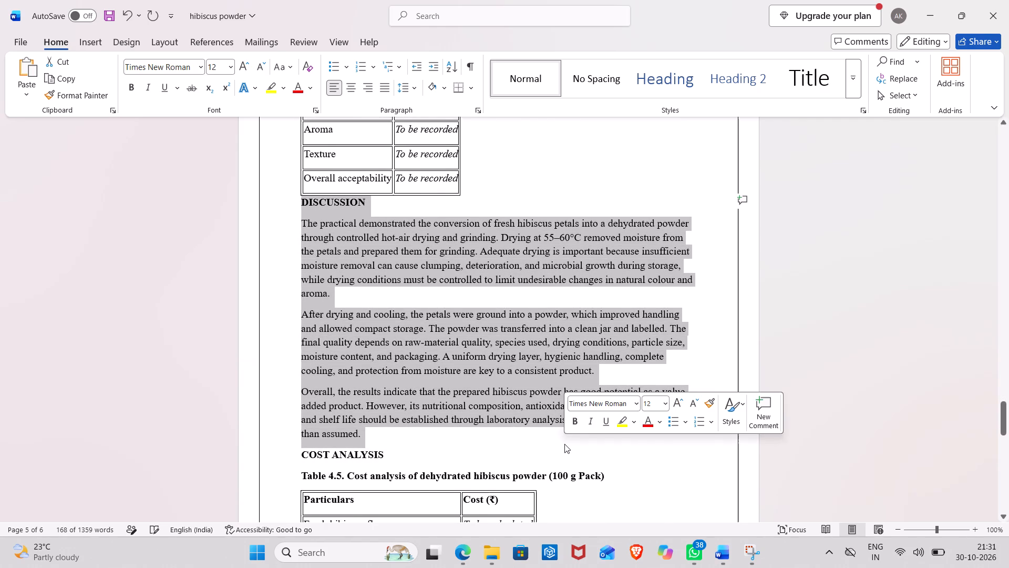
key("BackSpace")
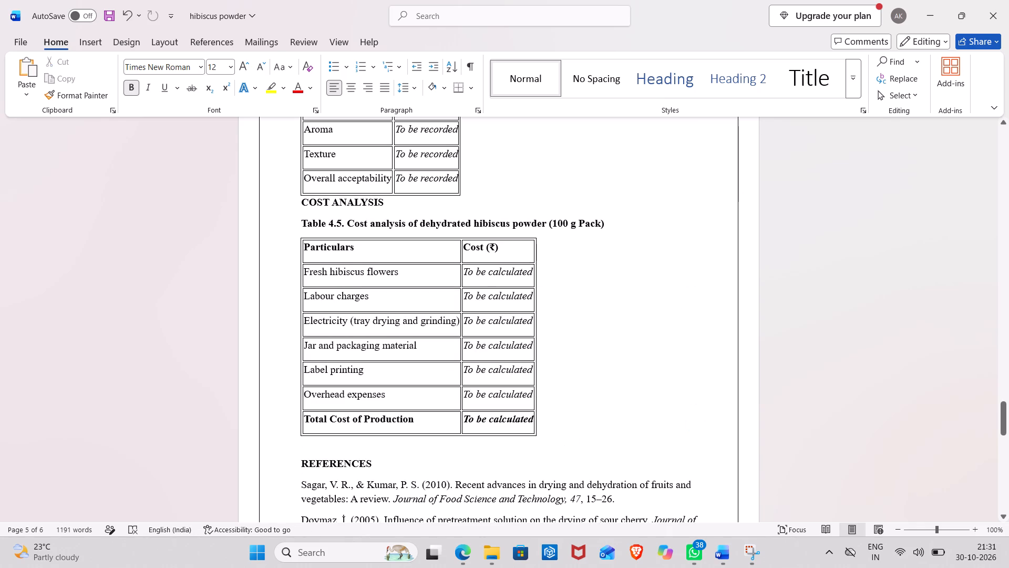
key("Return")
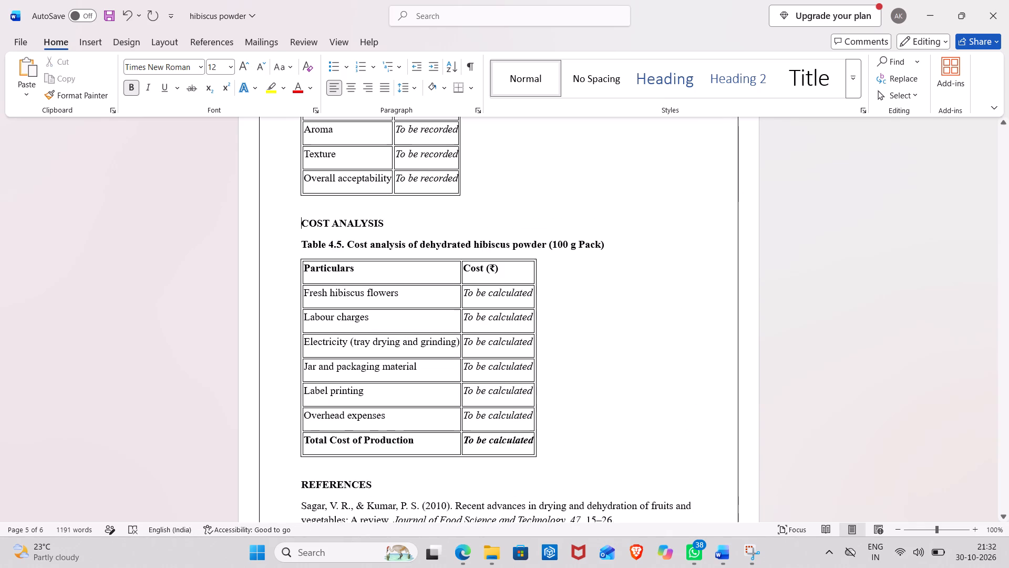
Review the hibiscus report's sensory evaluation tables and the flow chart before them.
scroll(476, 339, "up", 2)
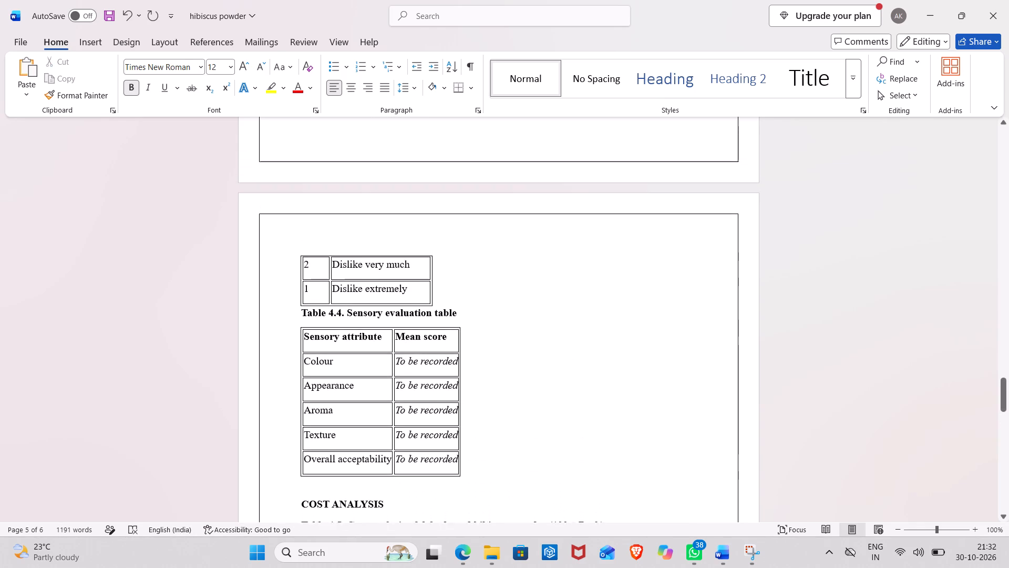
scroll(476, 339, "up", 3)
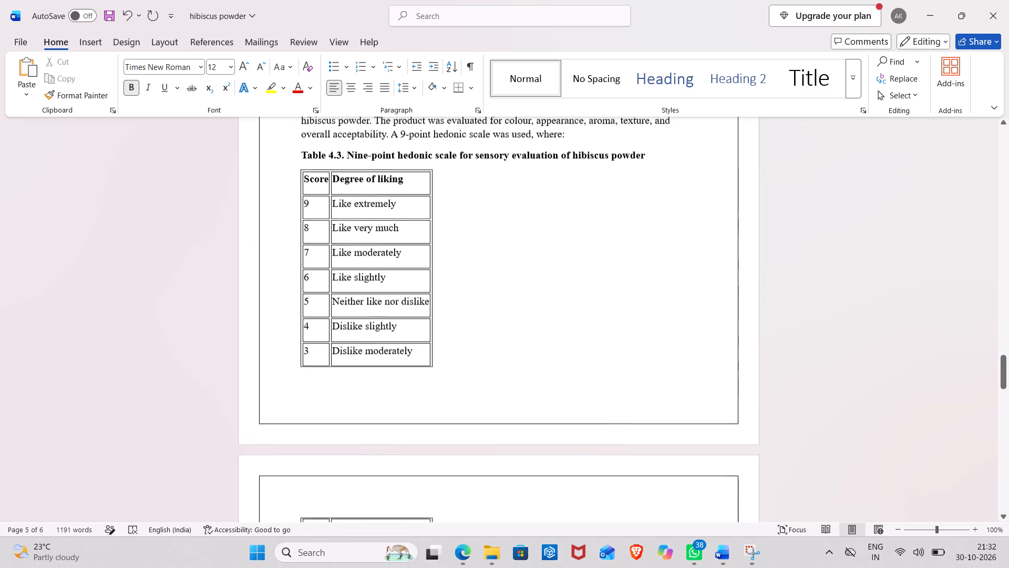
scroll(476, 339, "up", 4)
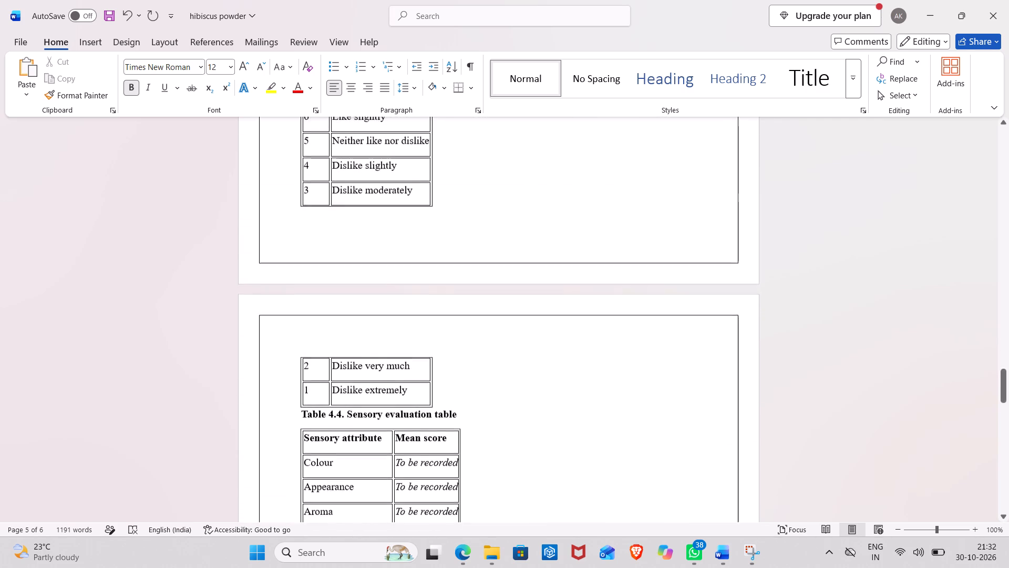
scroll(476, 339, "up", 1)
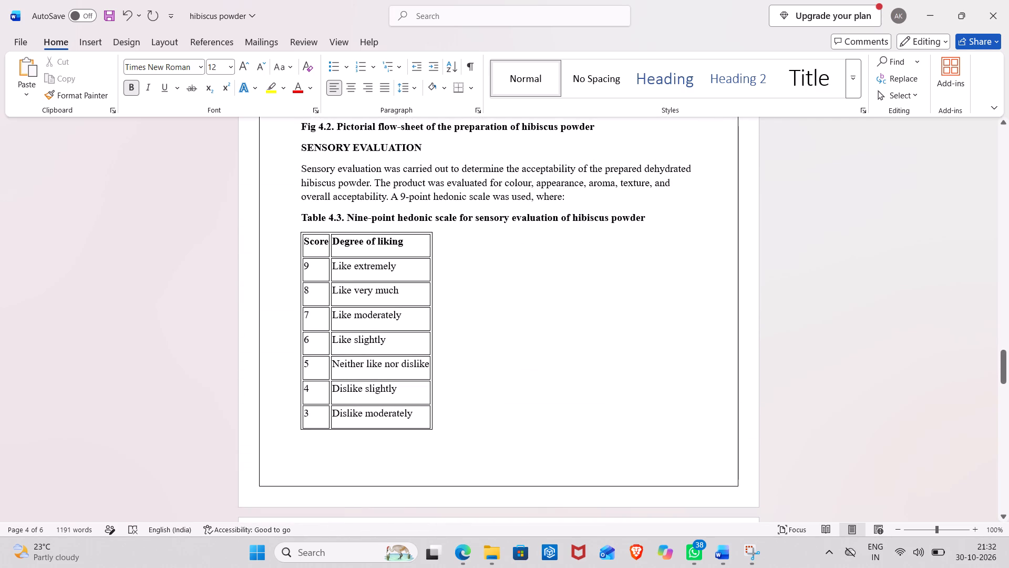
Arrange the hibiscus report, at its preparation flow chart, side by side with the Potato_Powder_Practical_Report document.
scroll(476, 339, "up", 2)
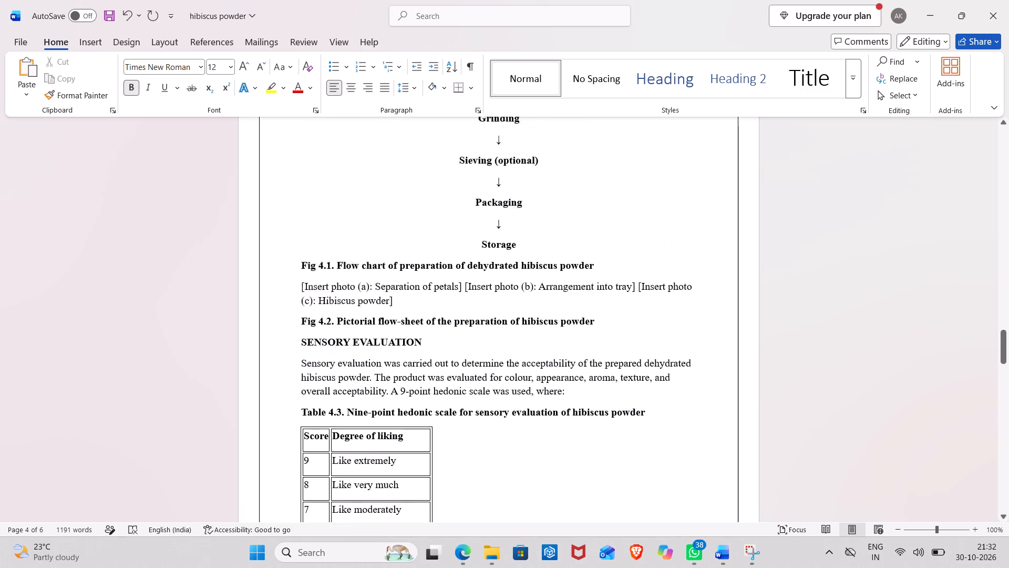
scroll(476, 339, "up", 3)
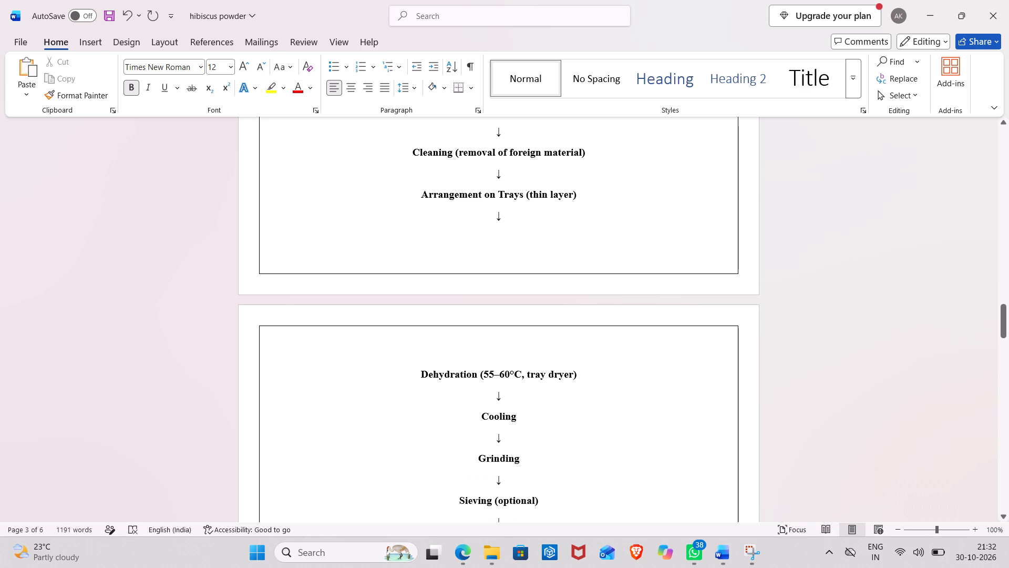
key("super+Left")
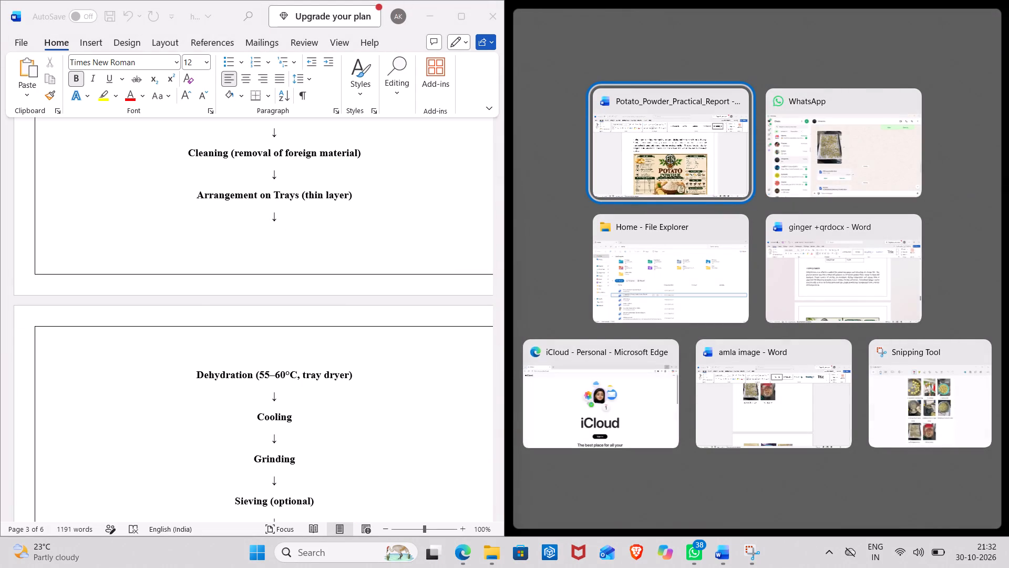
left_click(704, 118)
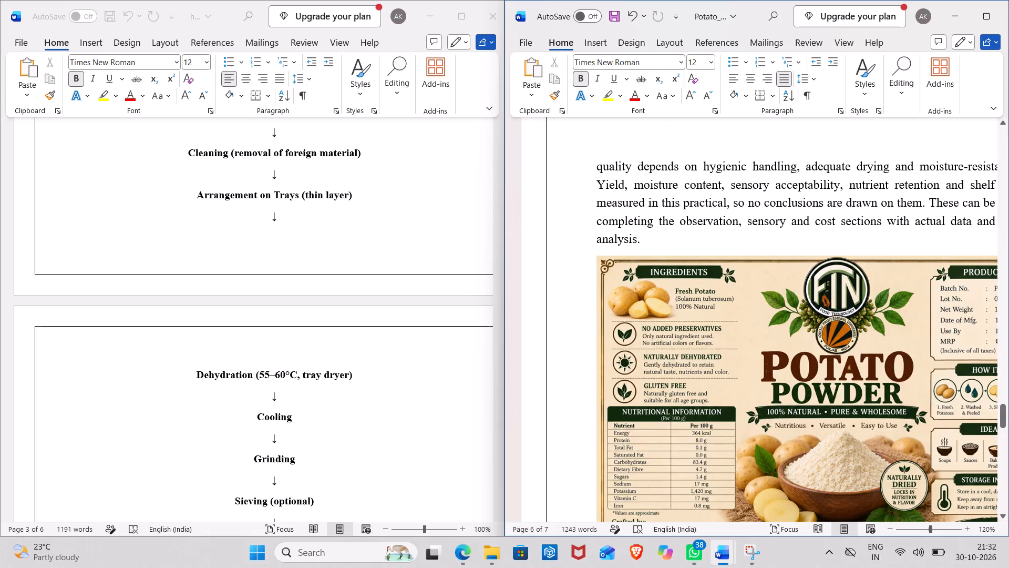
Examine the potato powder report from its product label back to the pictorial flow-sheet section as a reference.
scroll(716, 216, "down", 3, "ctrl")
scroll(716, 216, "up", 9)
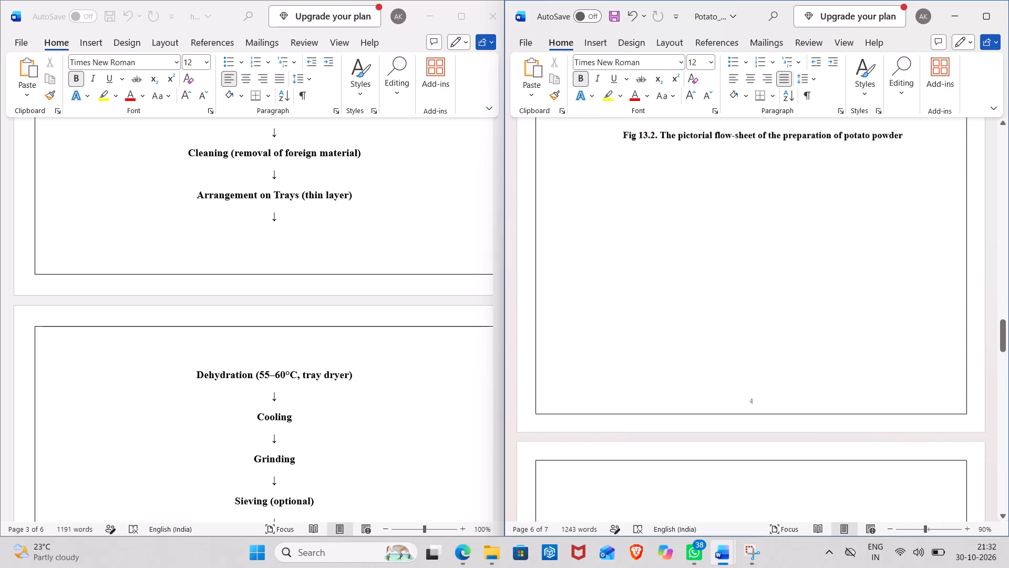
Examine the methodology steps in the potato powder report alongside those in the hibiscus powder report.
scroll(716, 216, "up", 4)
scroll(716, 216, "down", 1)
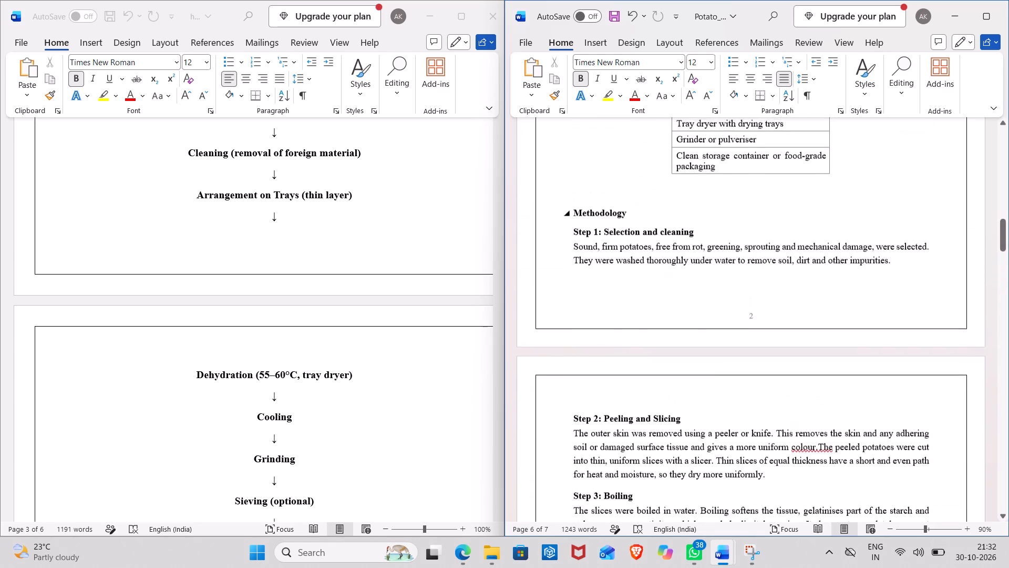
scroll(716, 216, "down", 1)
scroll(716, 216, "up", 2)
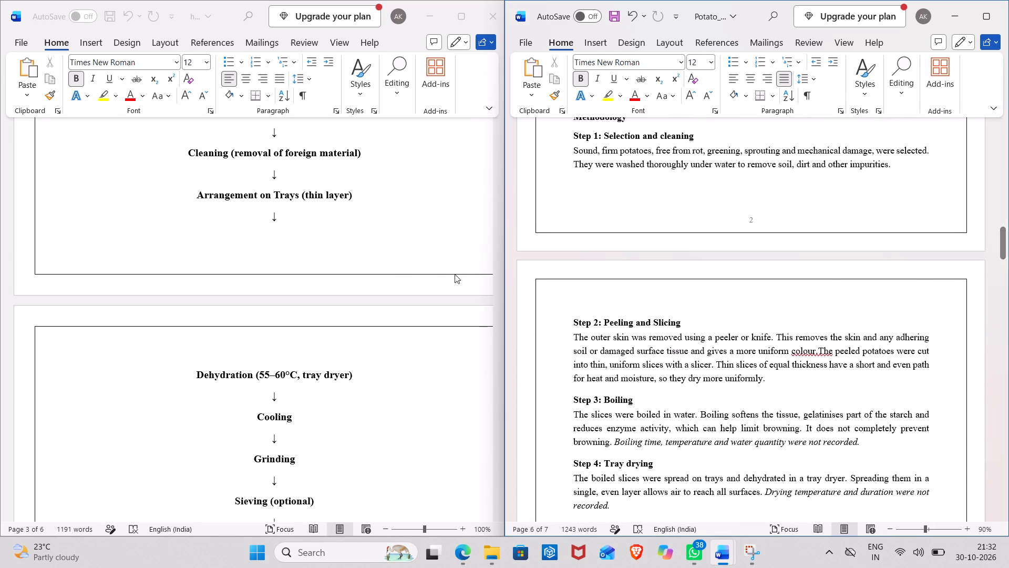
scroll(398, 255, "up", 3)
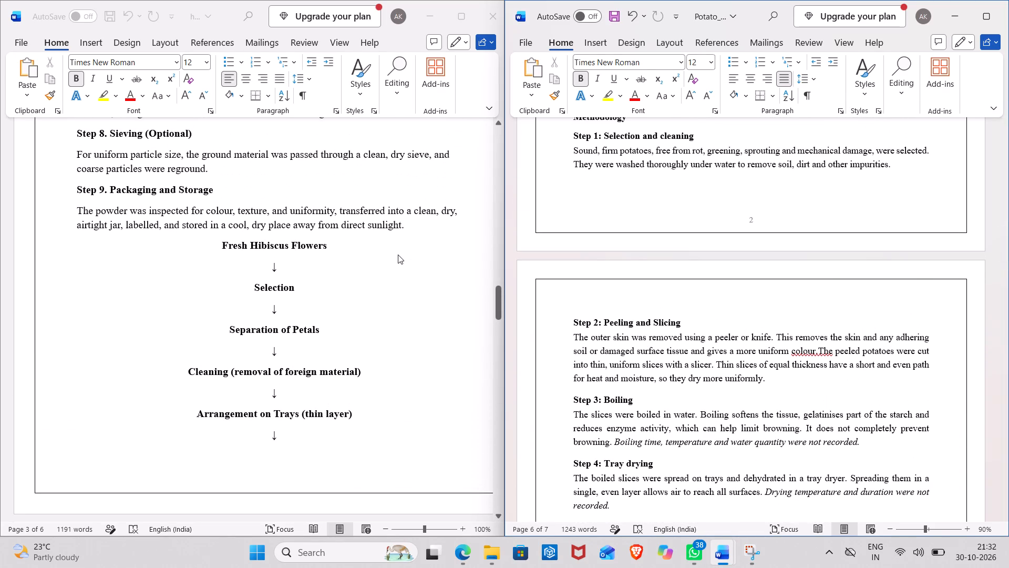
scroll(398, 255, "up", 4)
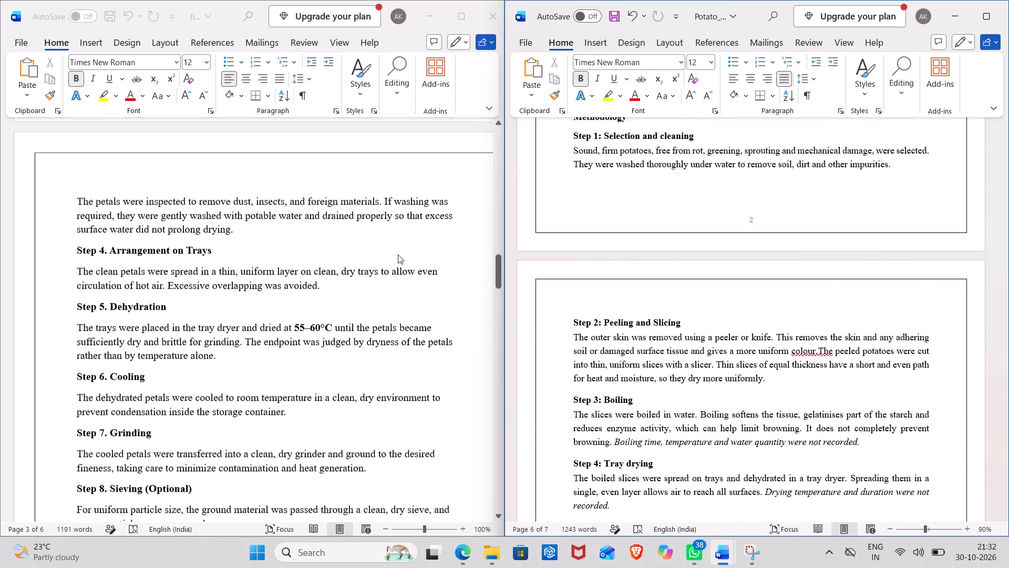
scroll(398, 255, "up", 1)
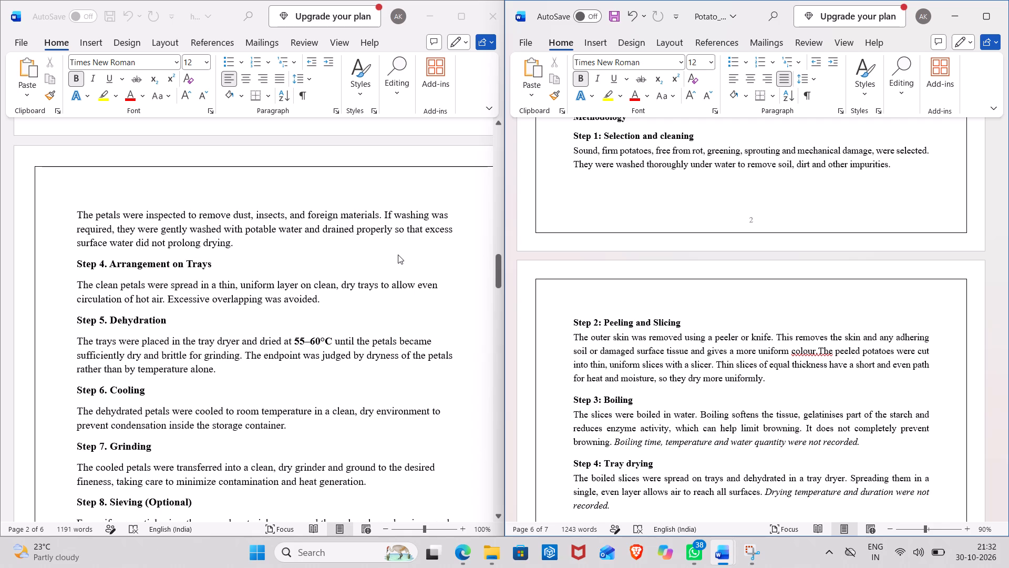
scroll(398, 255, "up", 1)
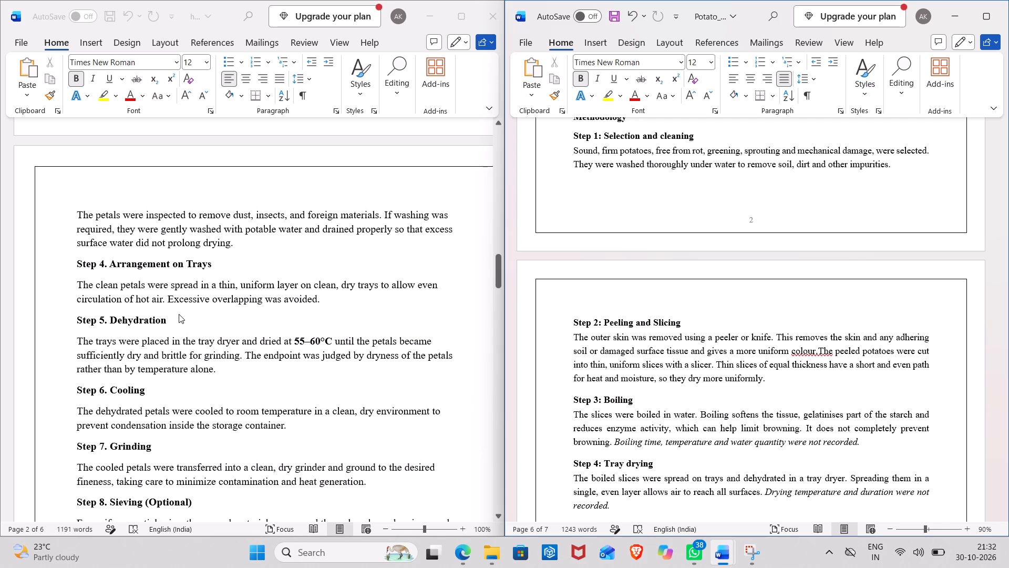
Place the text cursor at the end of the "Step 5. Dehydration" heading in the hibiscus report.
left_click(172, 318)
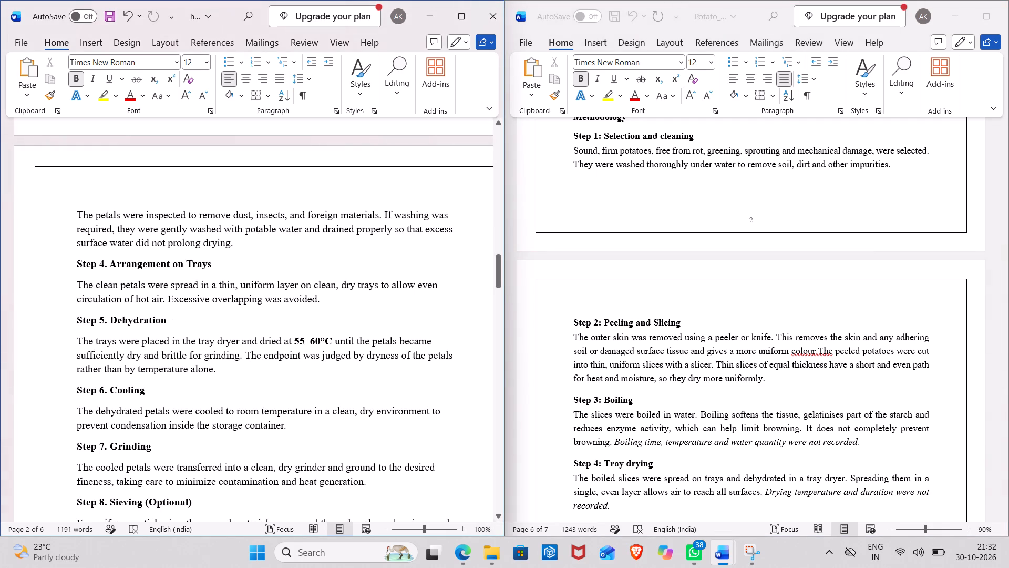
left_click(172, 318)
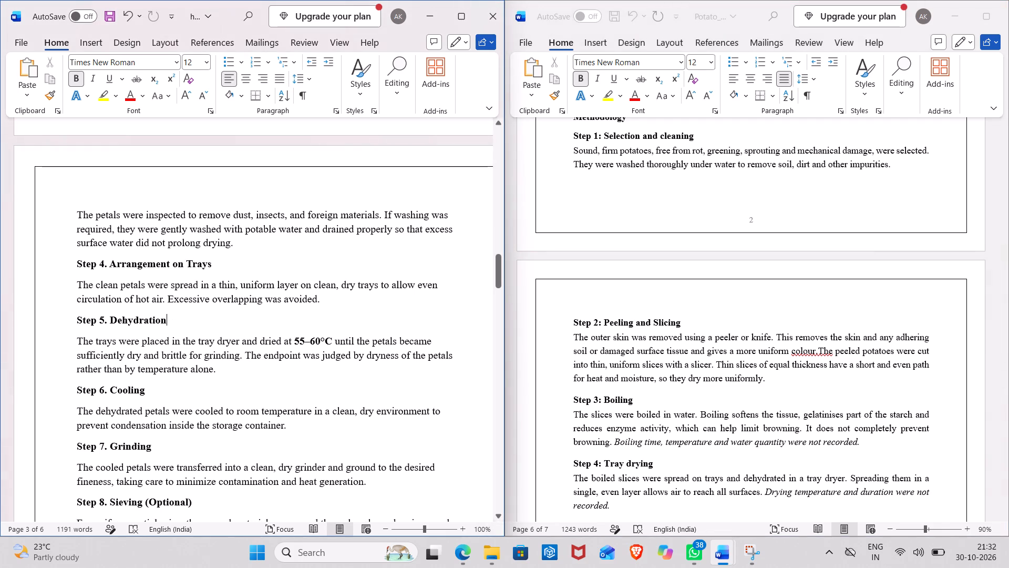
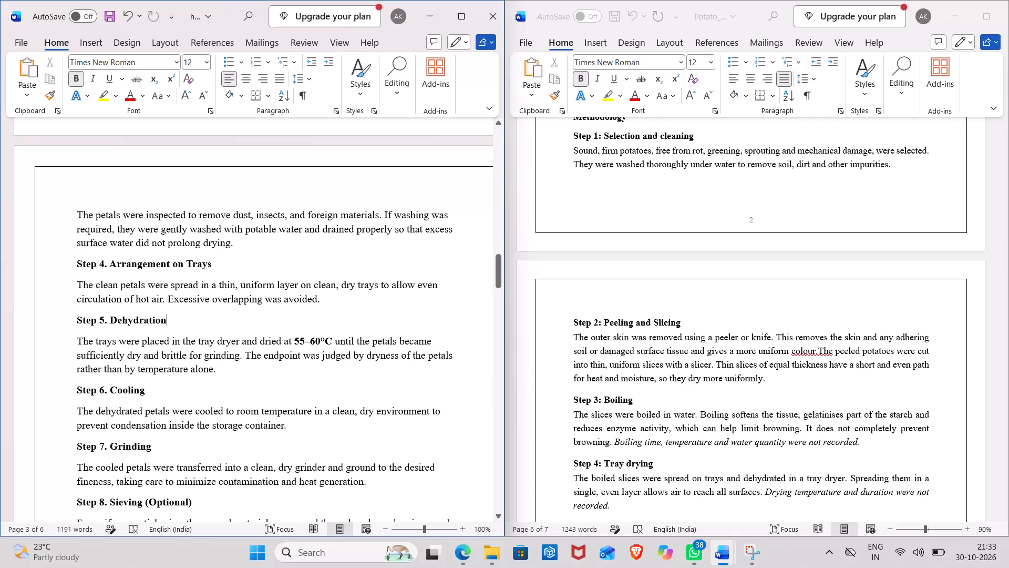
Bold the opening citation "Da-Costa-Rocha et al. (2014)" in the hibiscus report's REVIEW OF LITERATURE section.
scroll(102, 241, "up", 2)
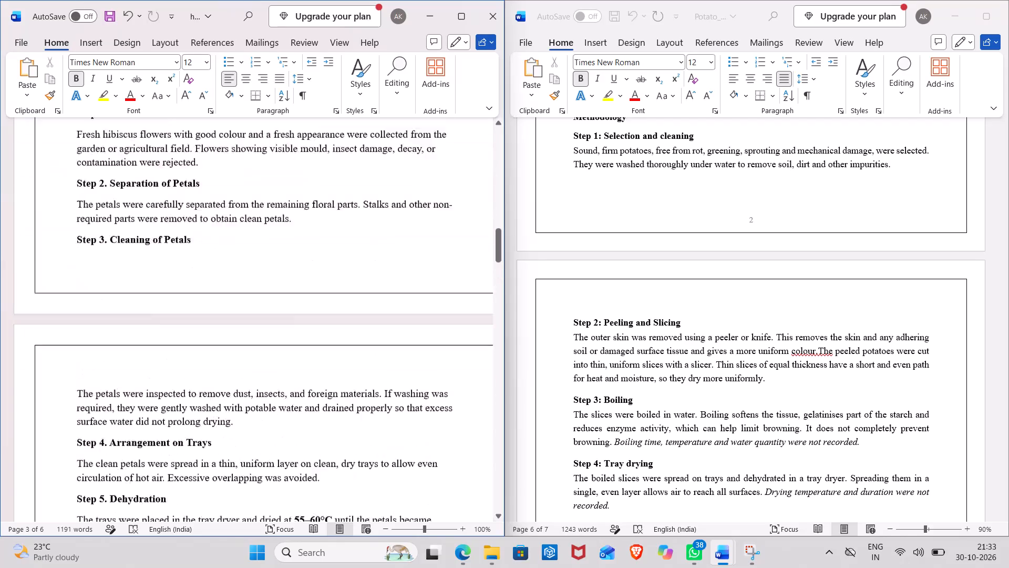
scroll(102, 241, "up", 6)
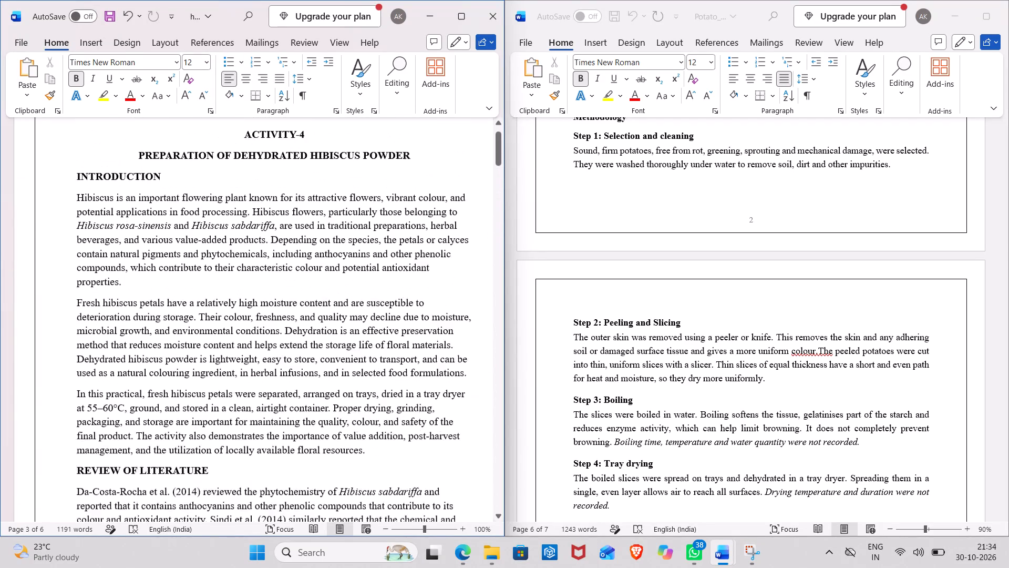
scroll(102, 241, "down", 1)
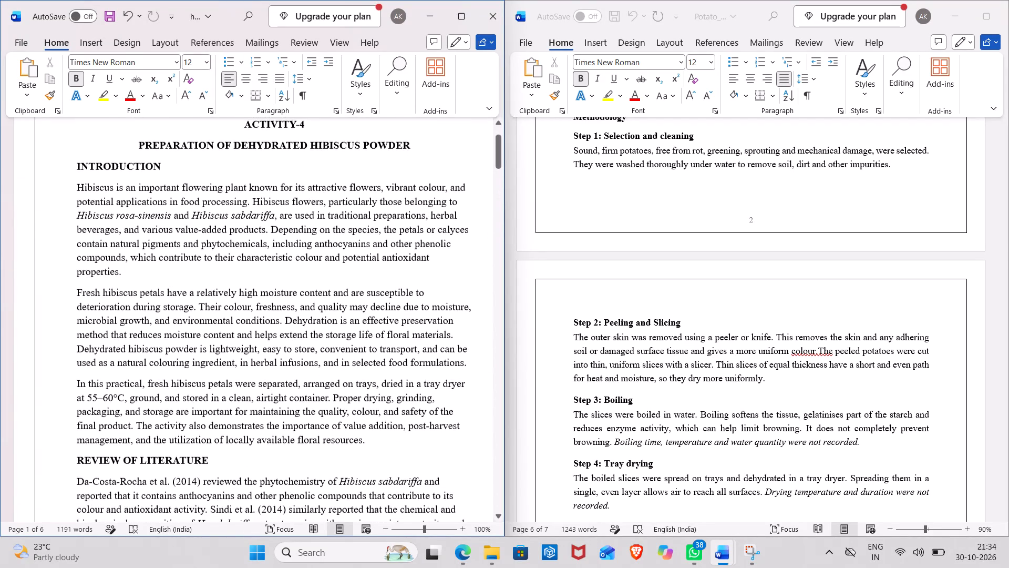
scroll(102, 241, "down", 2)
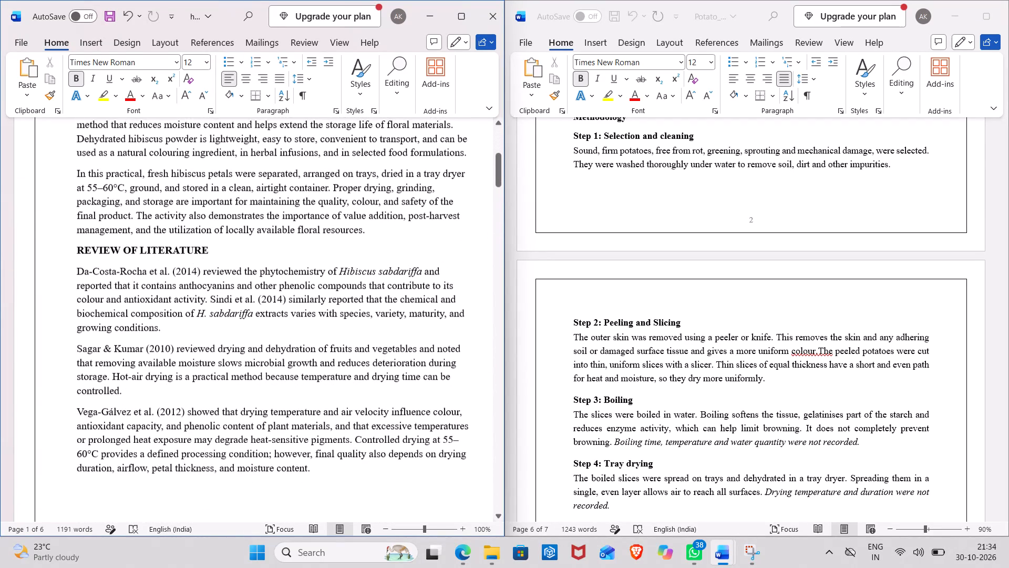
scroll(102, 241, "down", 1)
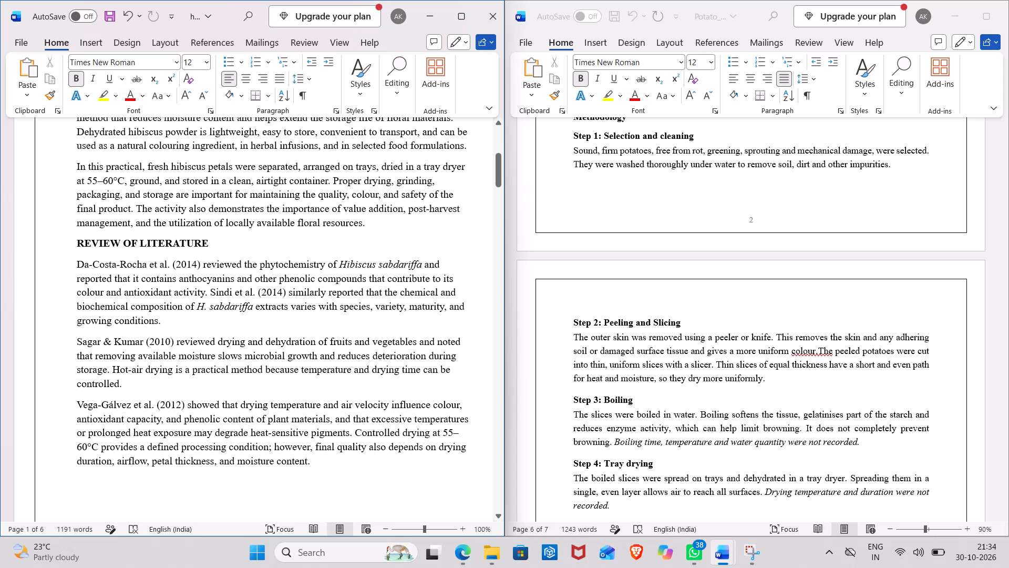
left_click_drag(201, 260, 97, 251)
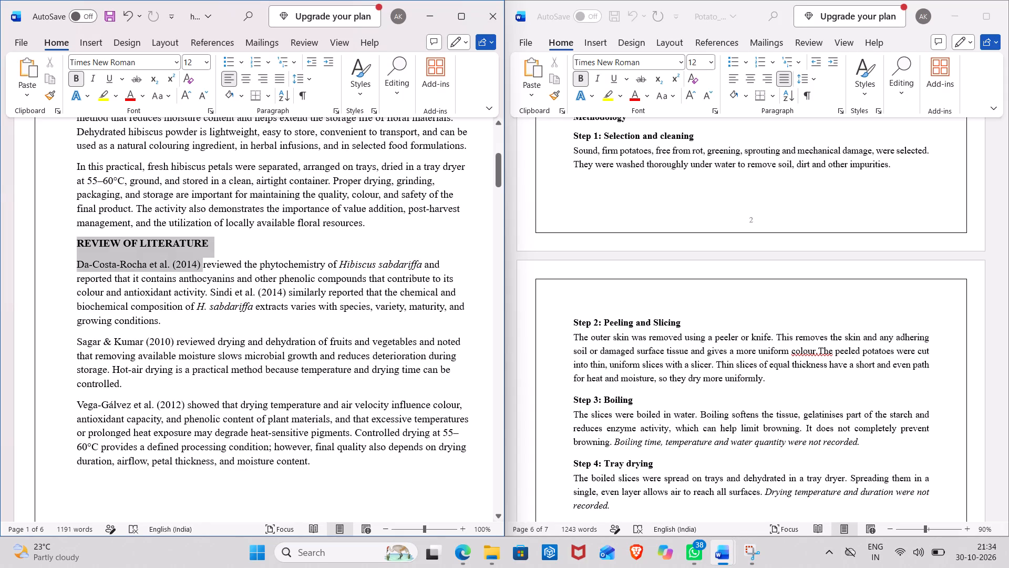
left_click_drag(97, 251, 81, 265)
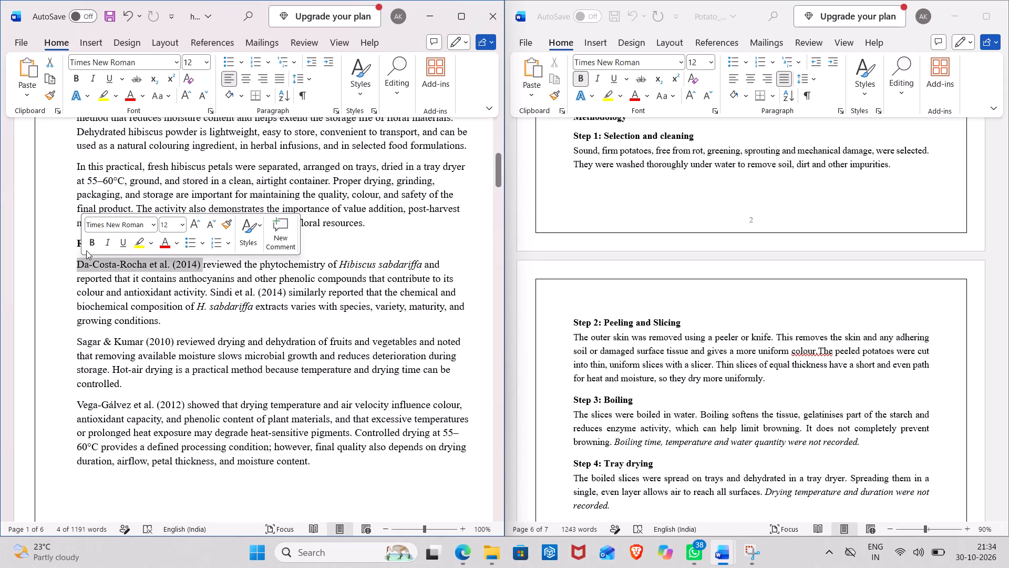
left_click(88, 246)
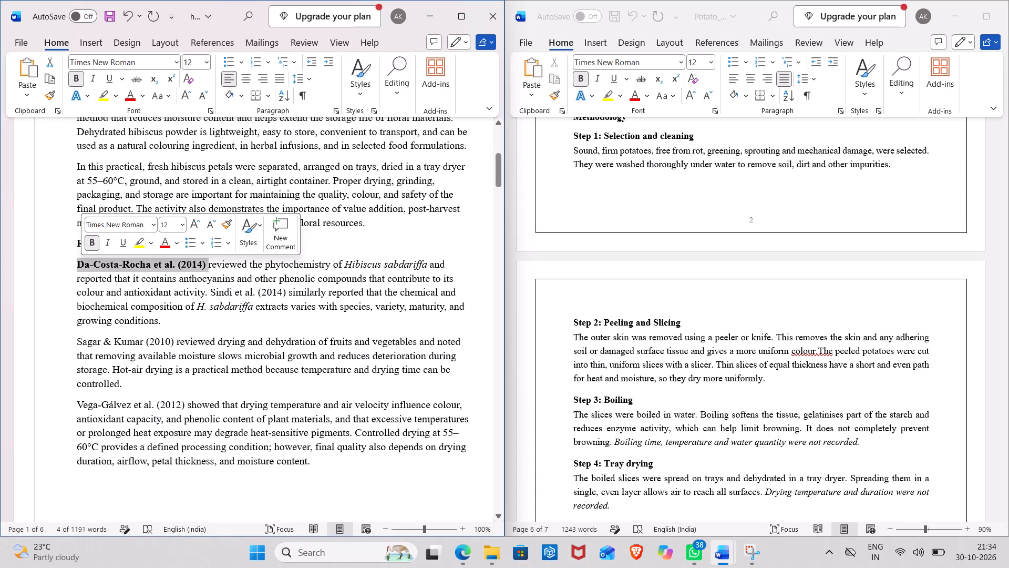
Bold the paragraph-opening citations "Sagar & Kumar (2010)" and "Vega-Gálvez et al. (2012)" in the literature review.
left_click_drag(174, 341, 101, 331)
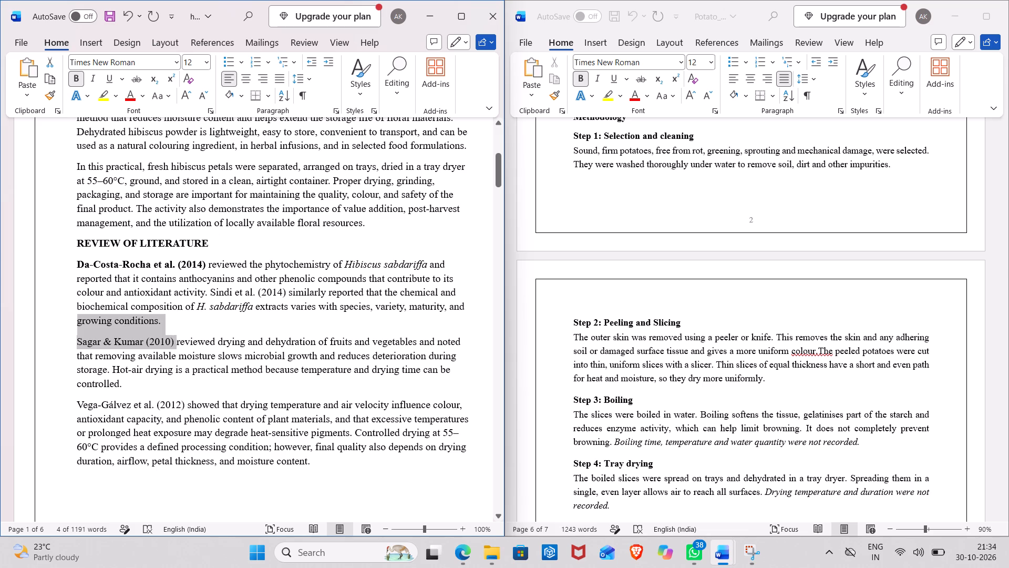
left_click_drag(101, 331, 96, 340)
left_click(104, 321)
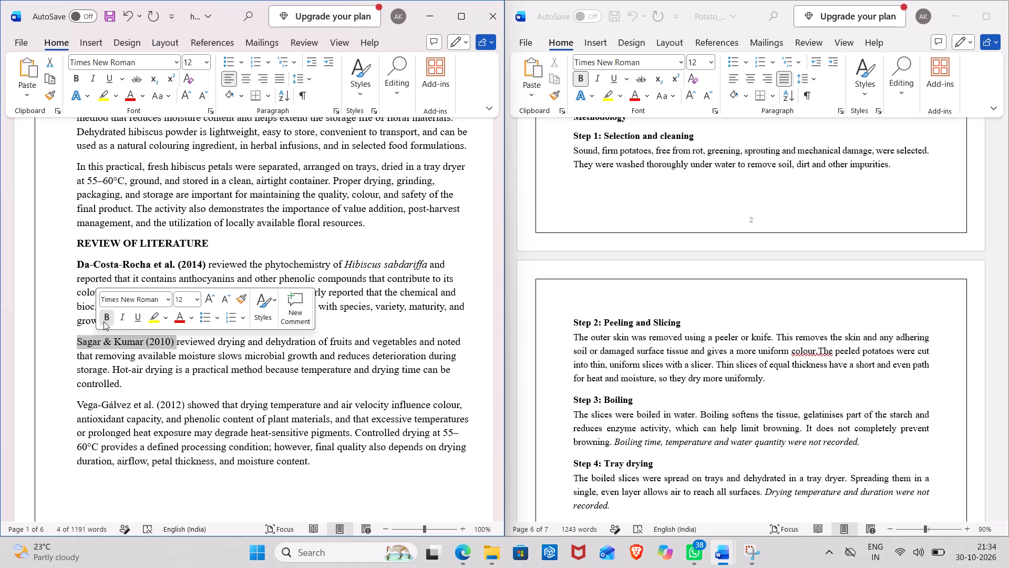
left_click_drag(186, 403, 94, 399)
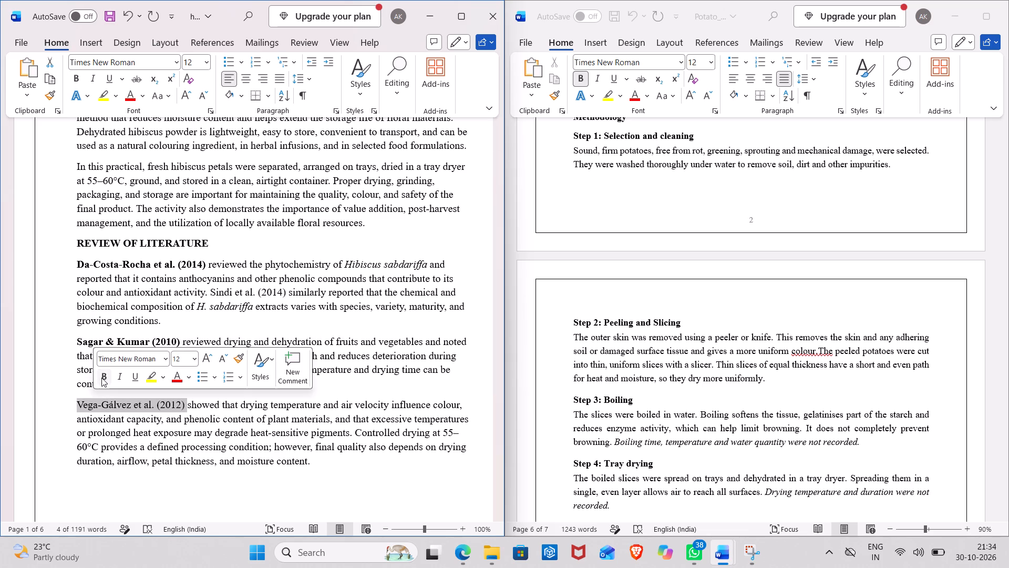
left_click(101, 378)
Bold the citation "Cissé et al. (2009)" that opens the last literature review paragraph, above MATERIALS & METHOD.
scroll(101, 378, "down", 4)
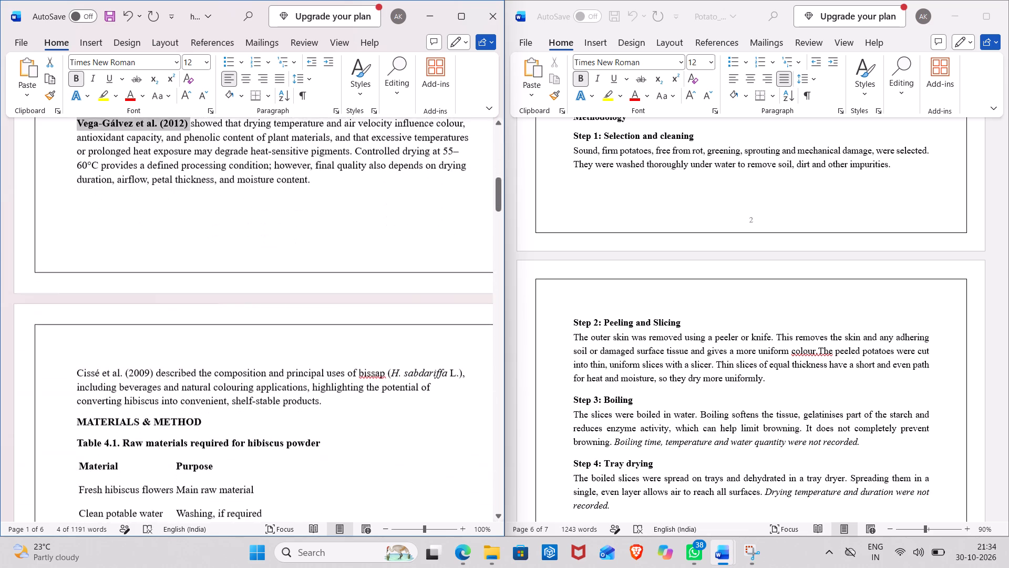
scroll(101, 378, "down", 2)
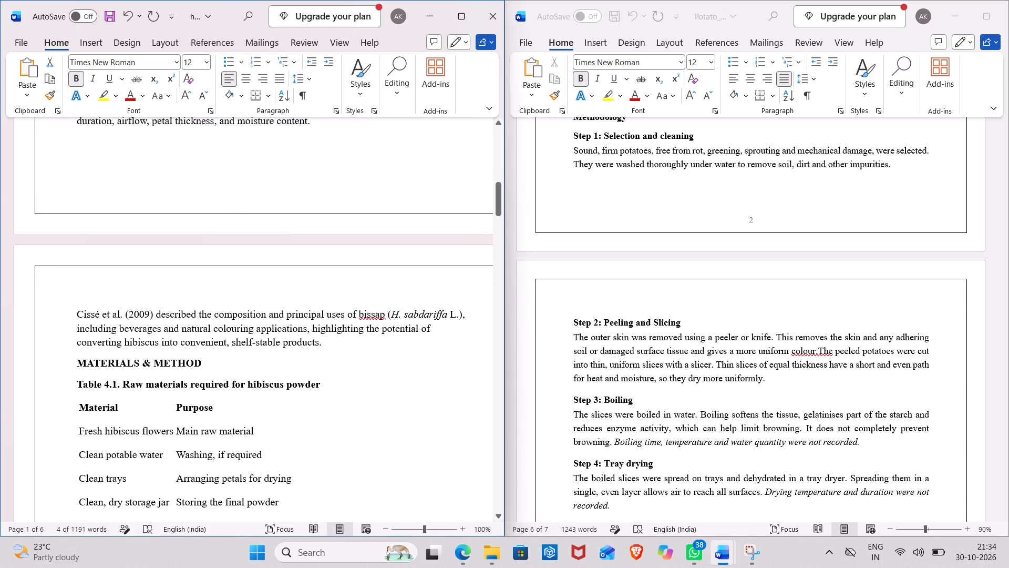
left_click_drag(152, 316, 87, 317)
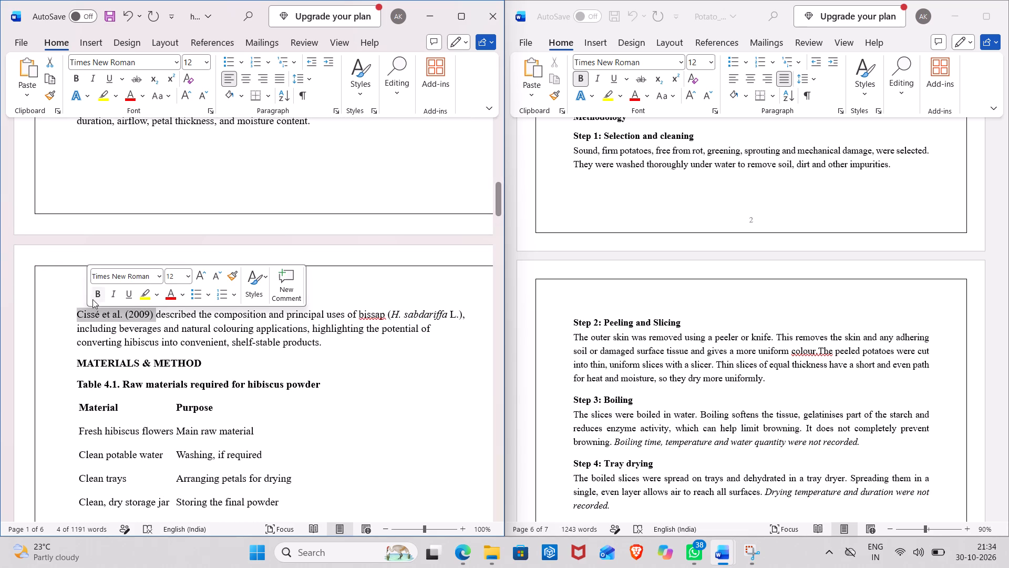
left_click(94, 298)
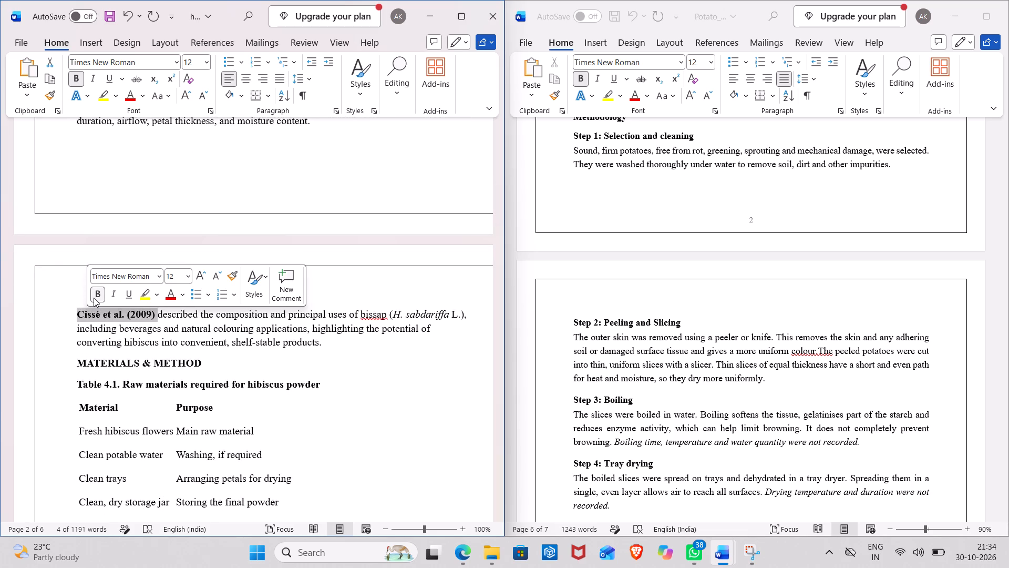
left_click(230, 190)
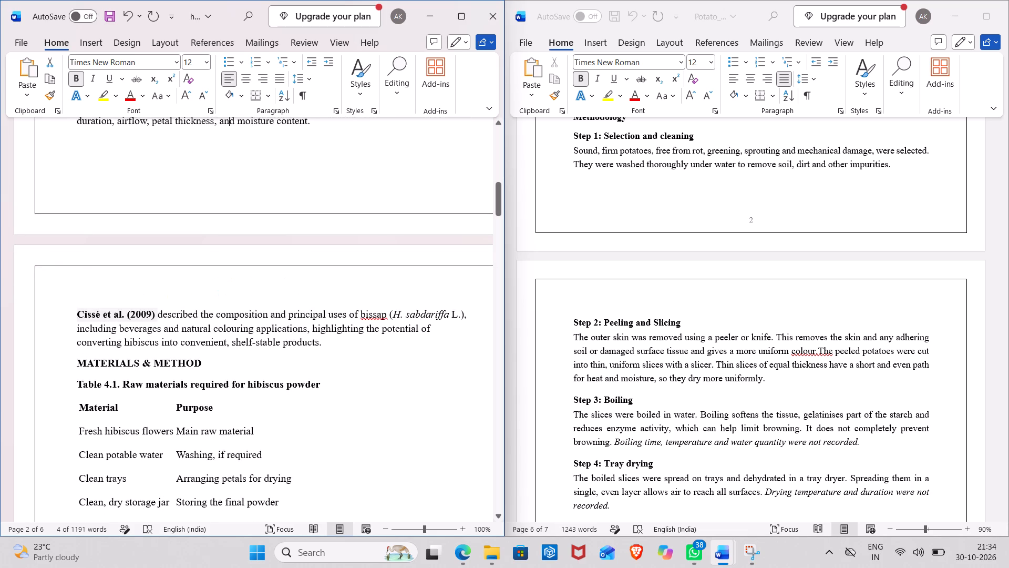
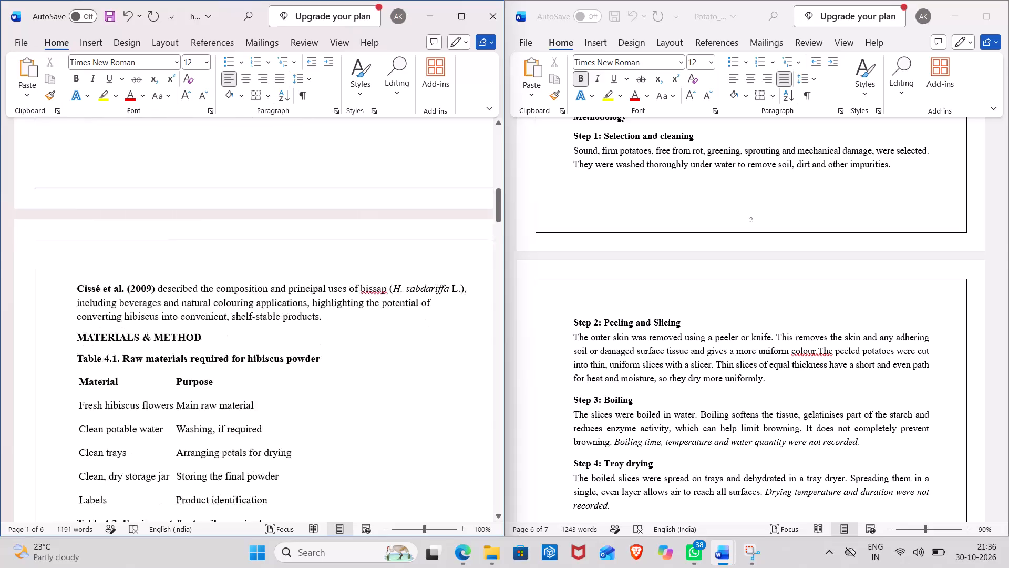
Replace "reviewed" with "reported" after the Da-Costa-Rocha et al. (2014) citation in the hibiscus report's literature review.
scroll(244, 264, "down", 1)
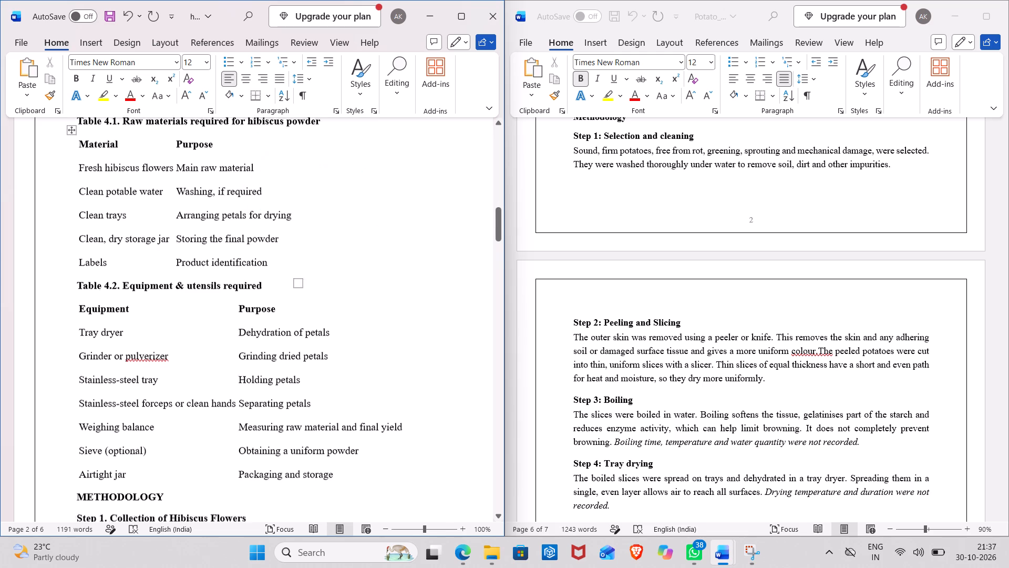
scroll(281, 167, "up", 2)
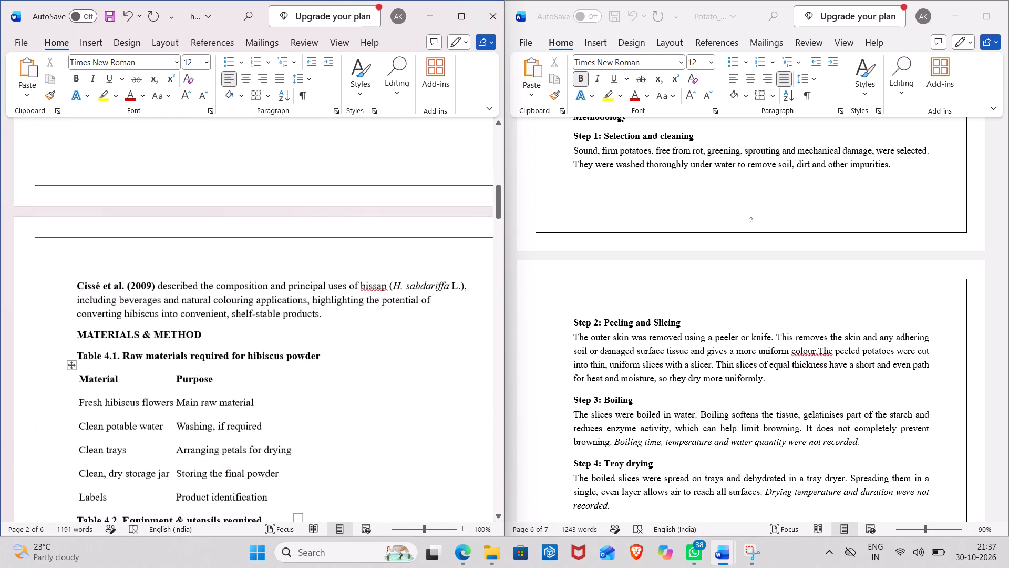
scroll(281, 167, "up", 3)
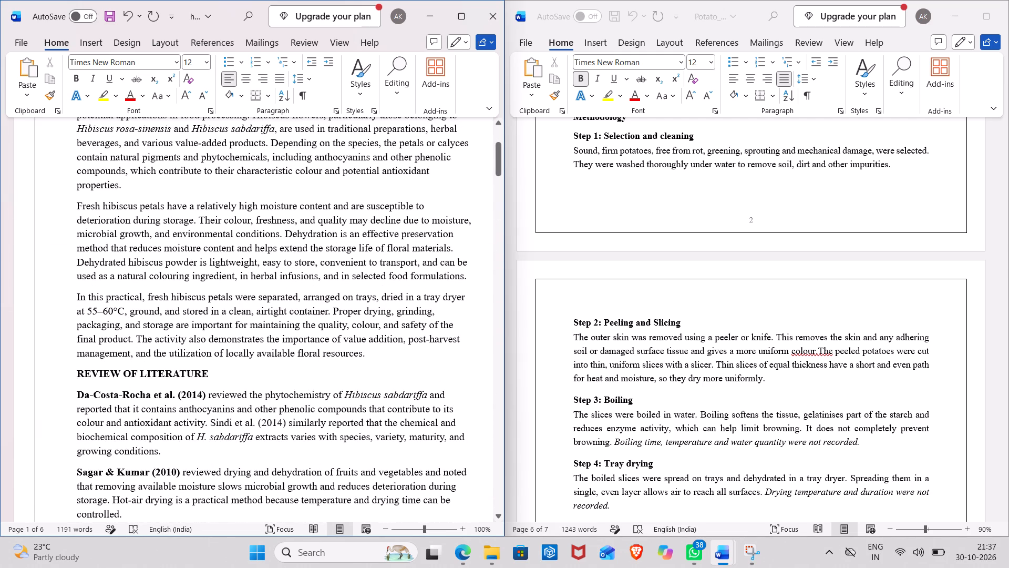
scroll(281, 167, "down", 3)
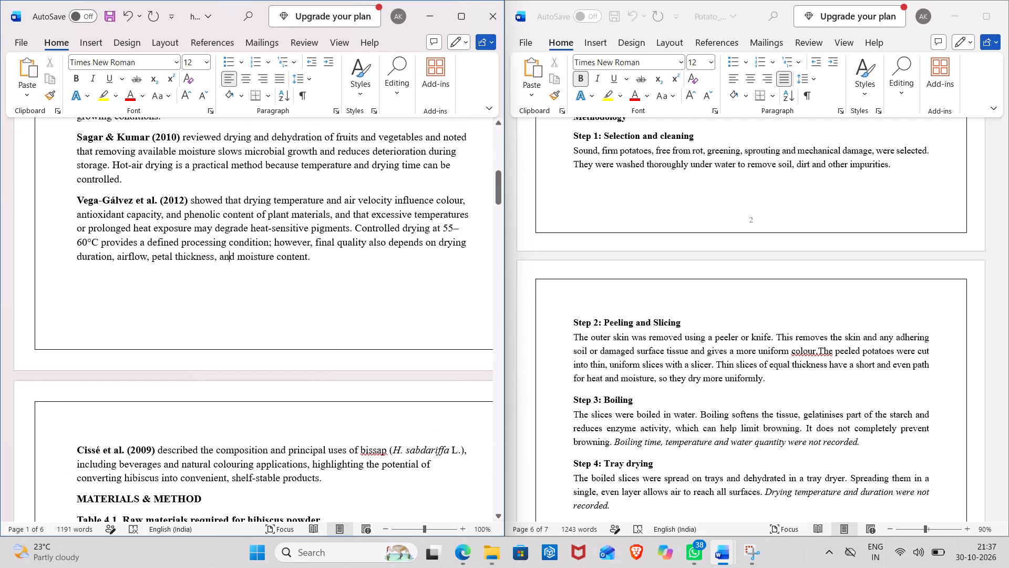
scroll(301, 151, "up", 2)
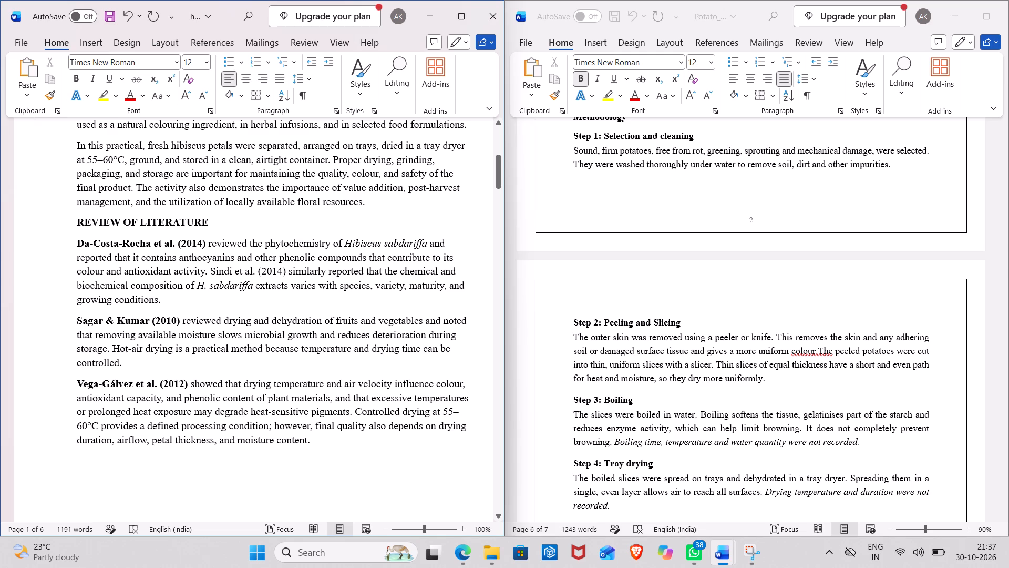
left_click_drag(248, 242, 221, 245)
left_click_drag(221, 245, 210, 246)
left_click_drag(210, 246, 212, 246)
key("BackSpace")
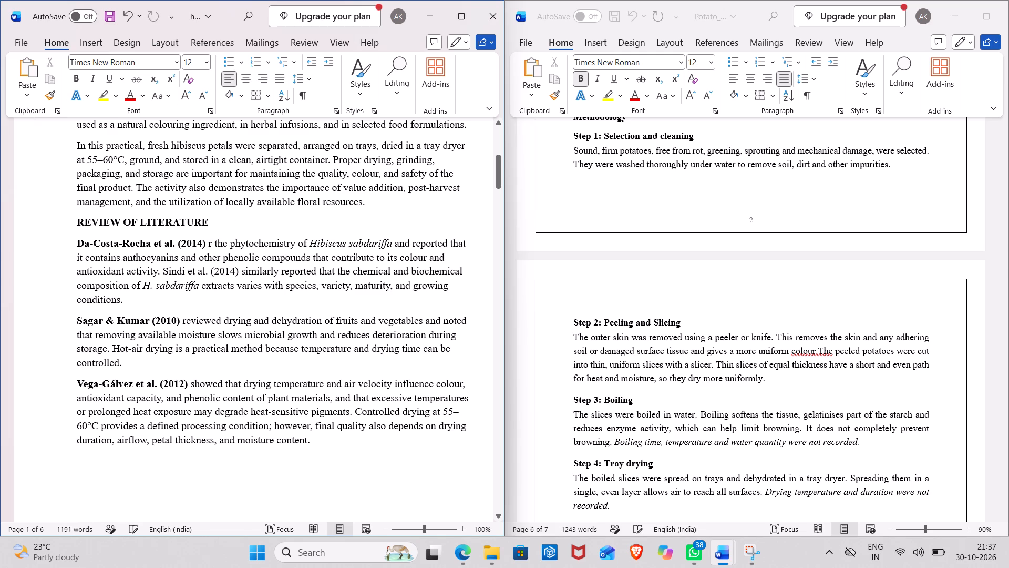
type("epordee")
key("BackSpace")
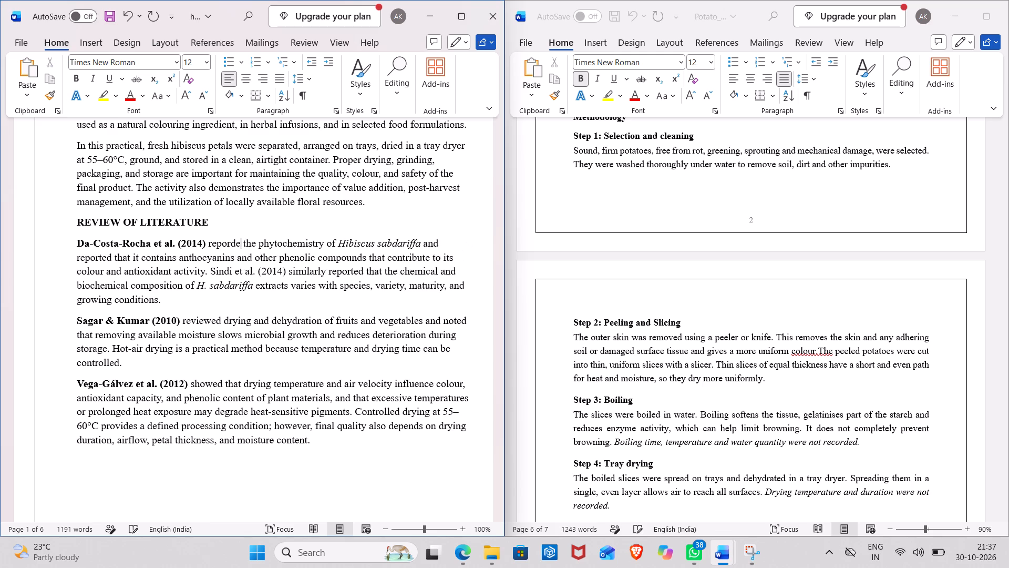
key("BackSpace")
key("BackSpace")
type("ted")
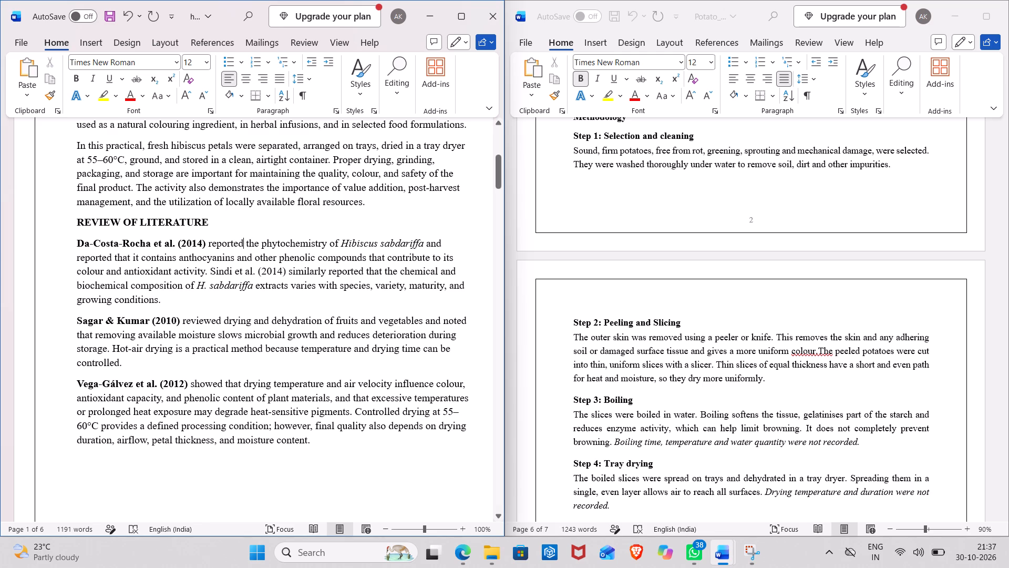
Replace "reviewed" with "estimation" after the Sagar & Kumar (2010) citation in the literature review.
left_click_drag(220, 319, 182, 320)
key("BackSpace")
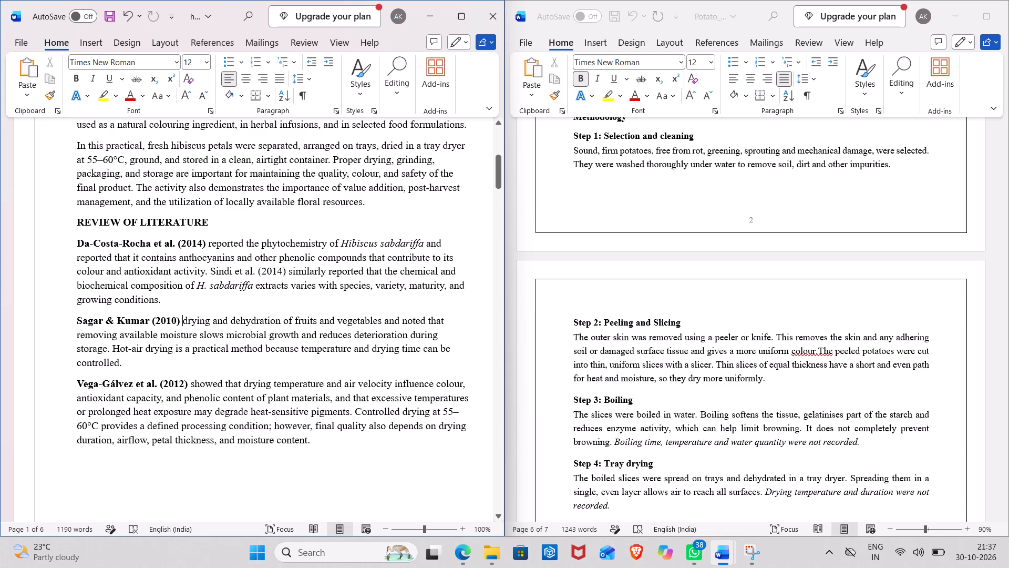
type("estimation")
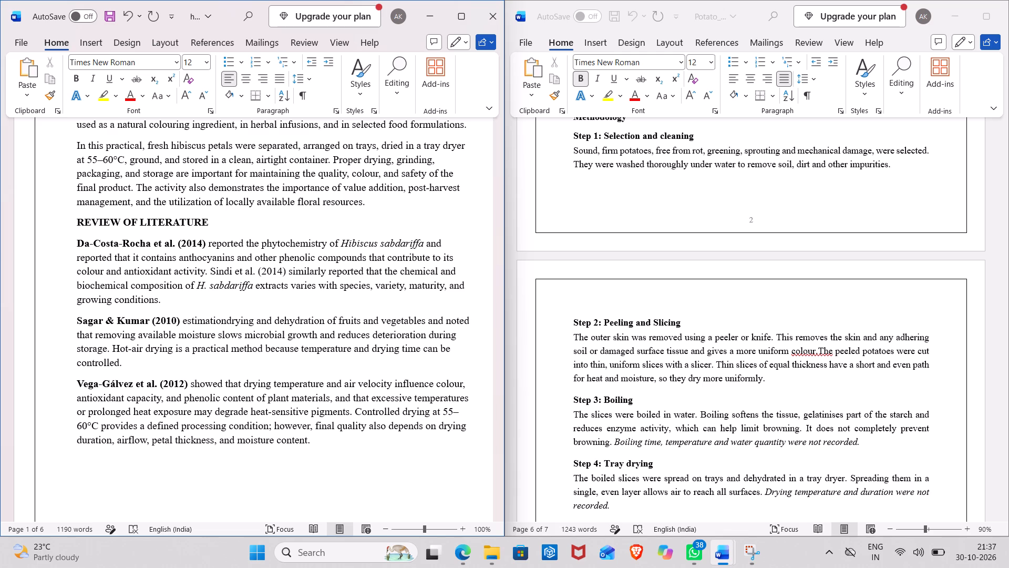
key("space")
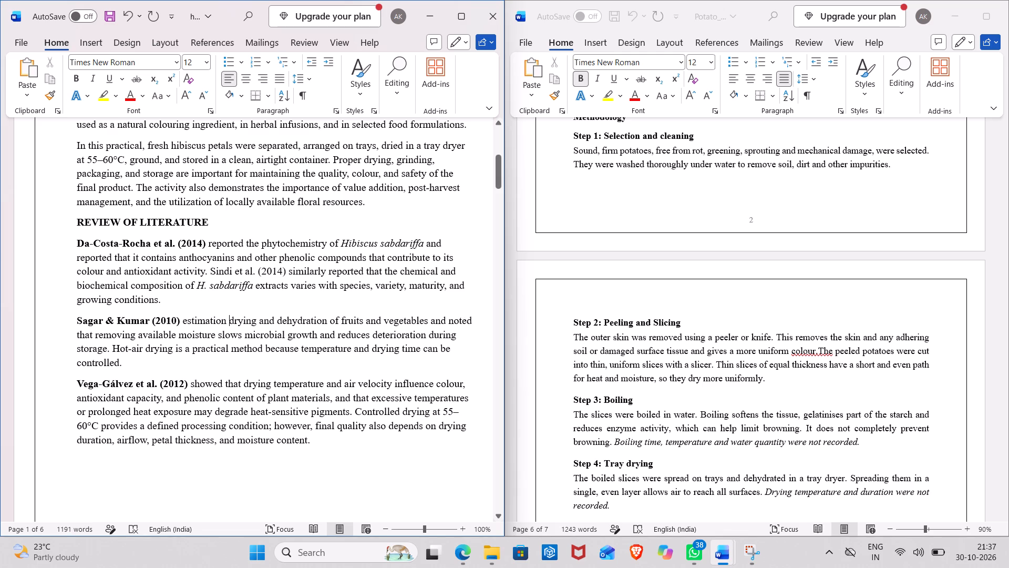
Replace "showed" with "estimated" after the Vega-Gálvez et al. (2012) citation in the literature review.
left_click_drag(192, 385, 223, 380)
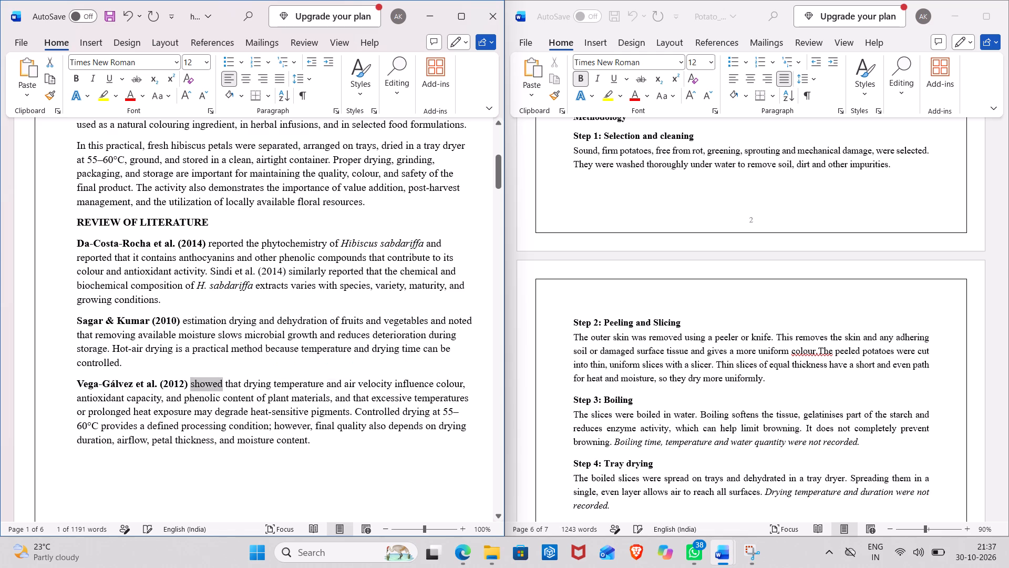
key("BackSpace")
type("estimated")
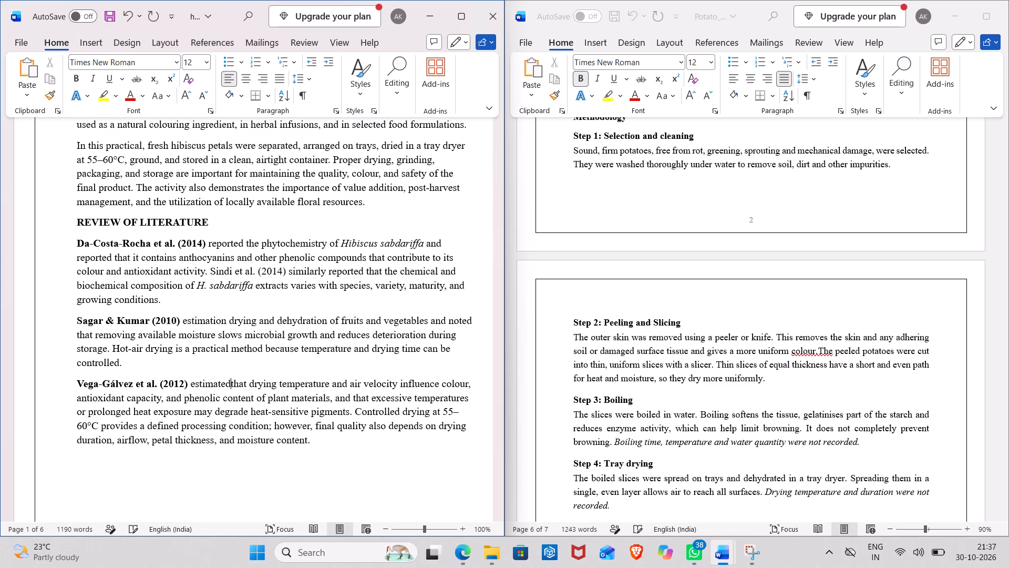
key("c")
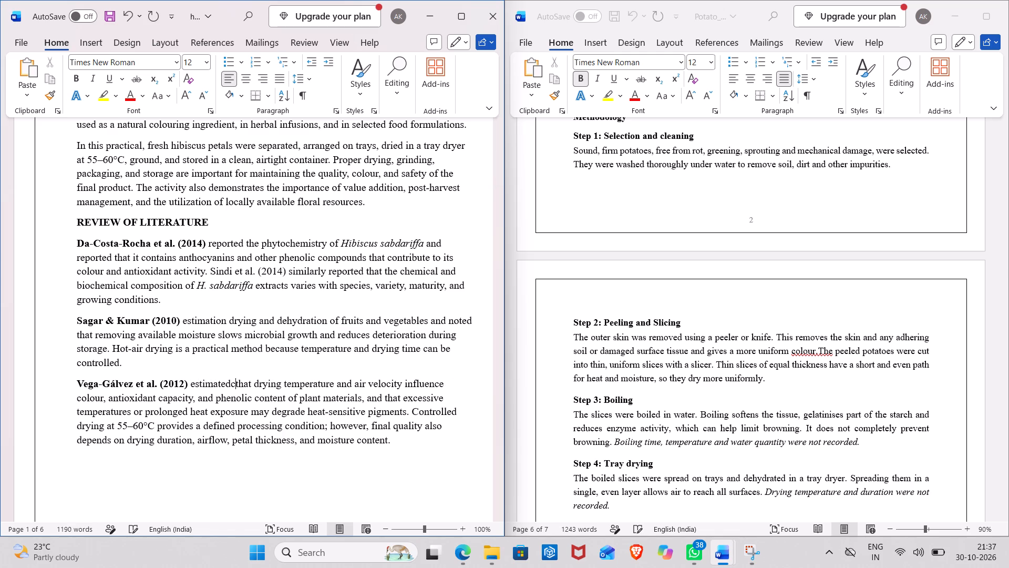
key("BackSpace")
key("space")
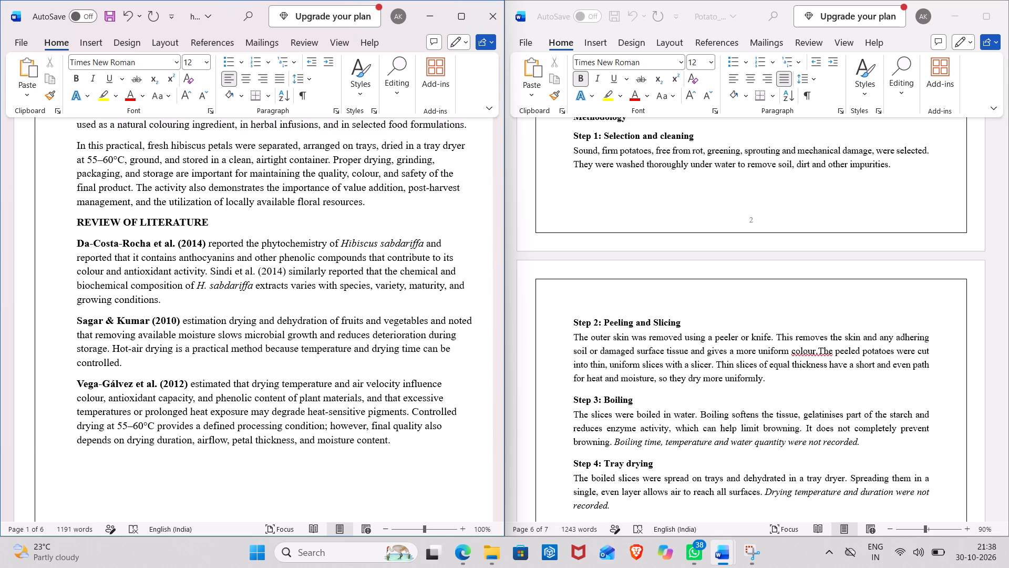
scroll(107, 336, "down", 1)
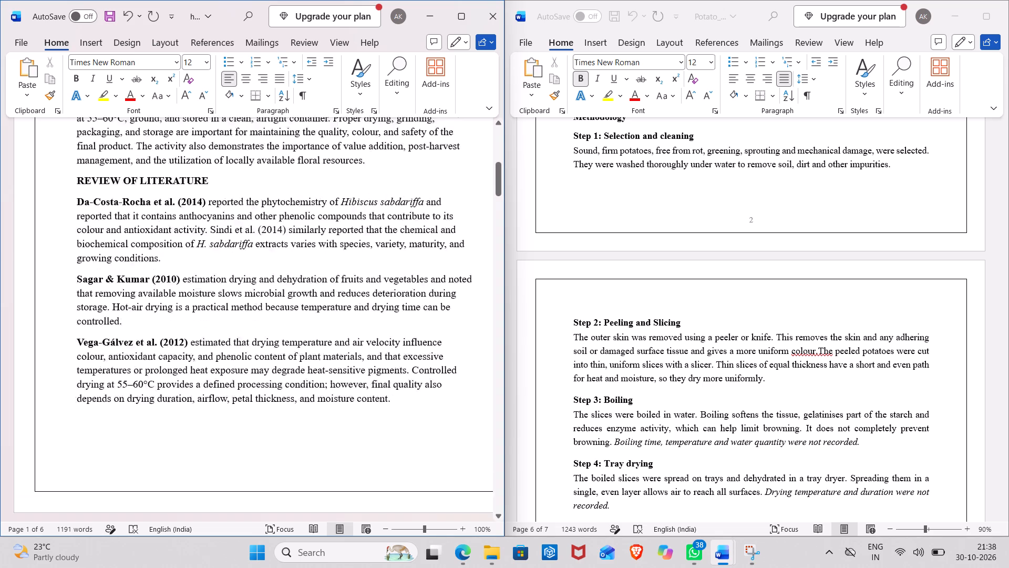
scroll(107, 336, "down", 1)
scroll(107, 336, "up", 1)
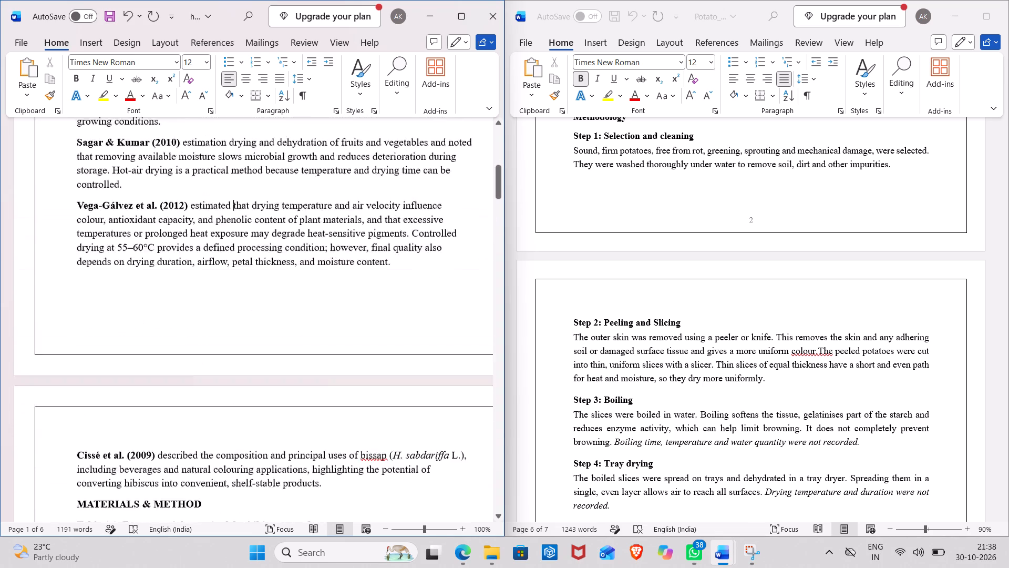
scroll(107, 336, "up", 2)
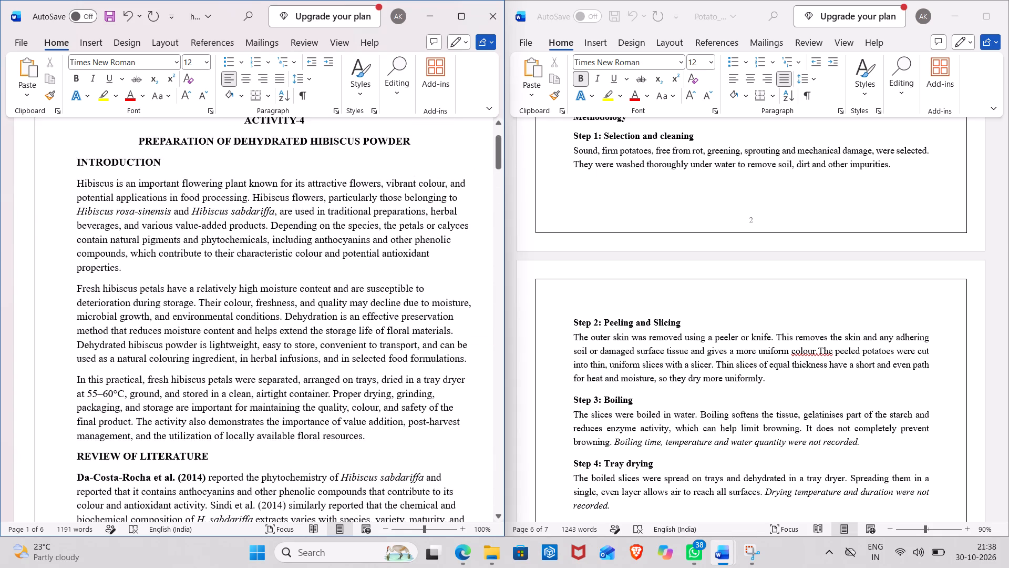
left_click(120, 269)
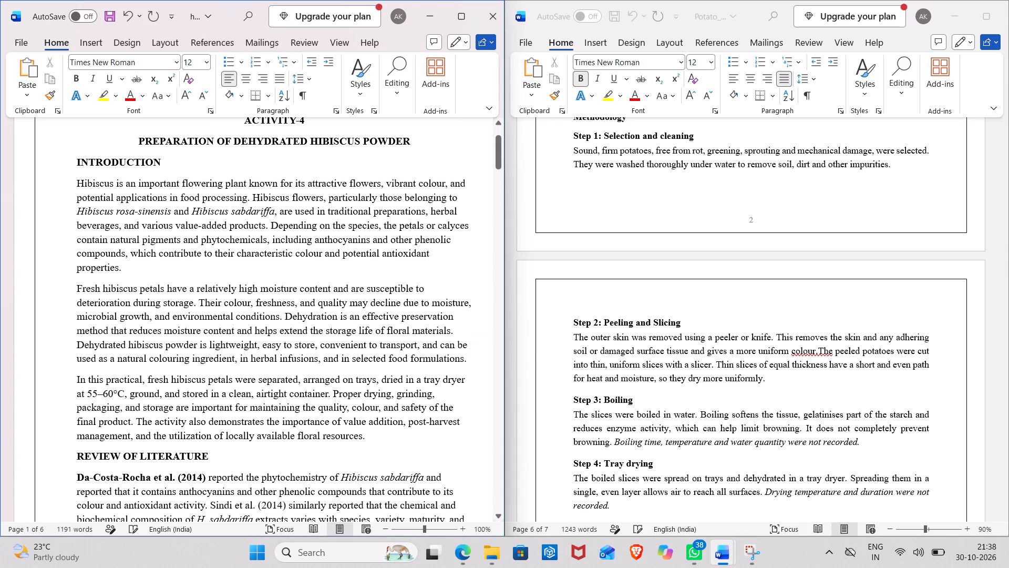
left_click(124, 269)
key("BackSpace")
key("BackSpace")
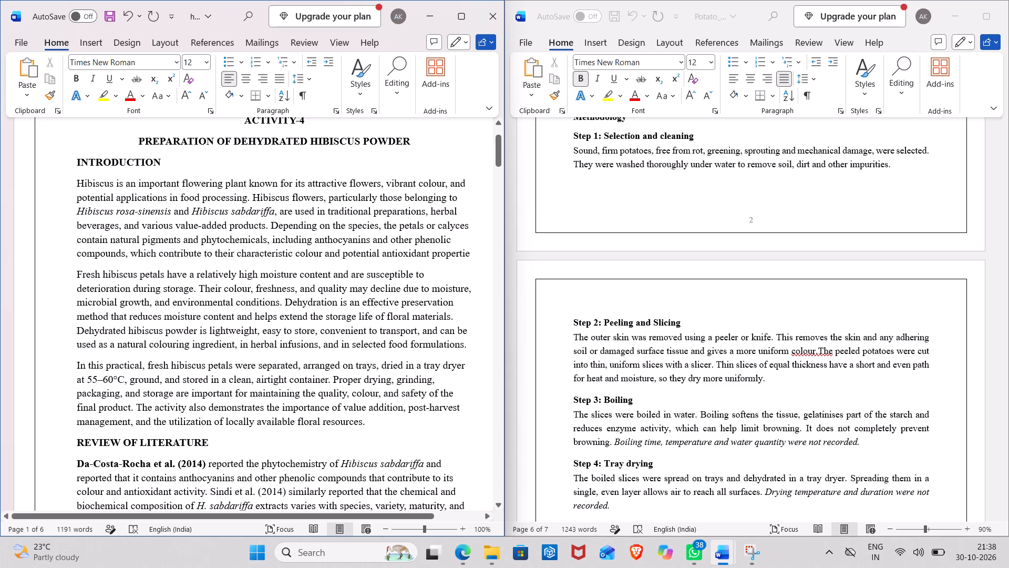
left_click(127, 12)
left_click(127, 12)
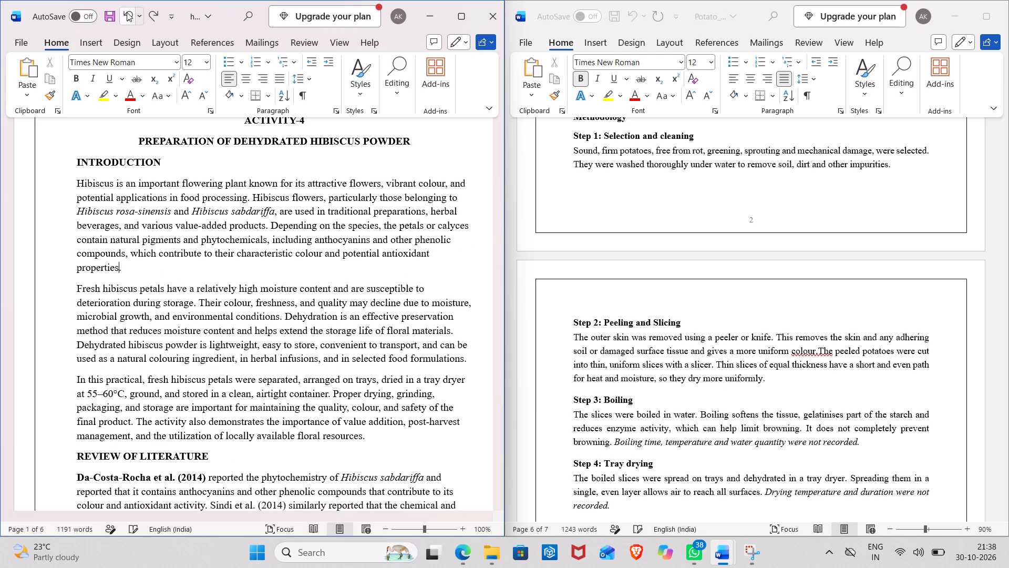
Join the INTRODUCTION paragraph starting "Fresh hibiscus petals" onto the end of the paragraph above it.
left_click(76, 287)
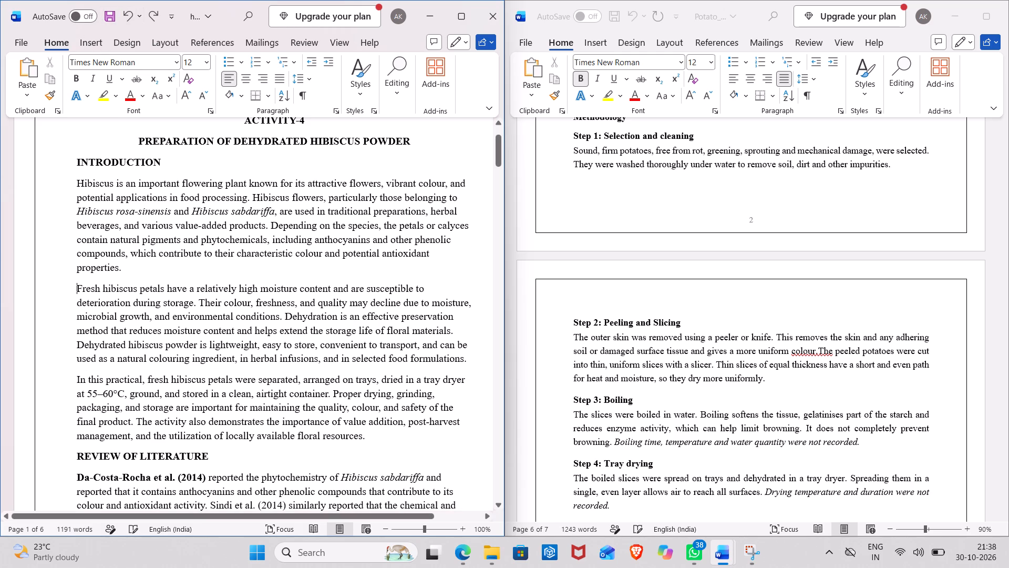
key("BackSpace")
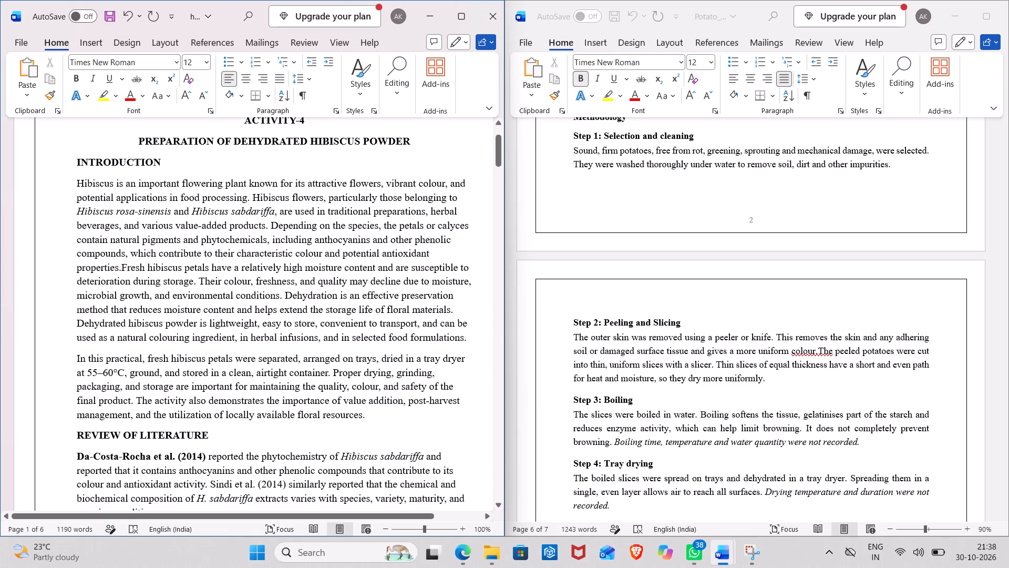
Delete the last INTRODUCTION paragraph, which starts "In this practical, fresh hibiscus petals were separated".
left_click_drag(75, 354, 432, 419)
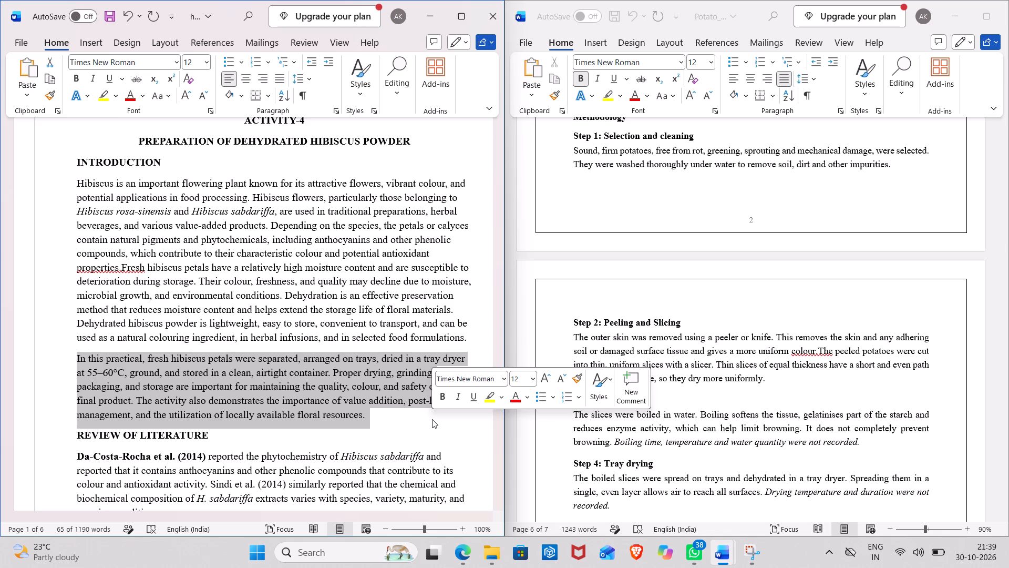
key("BackSpace")
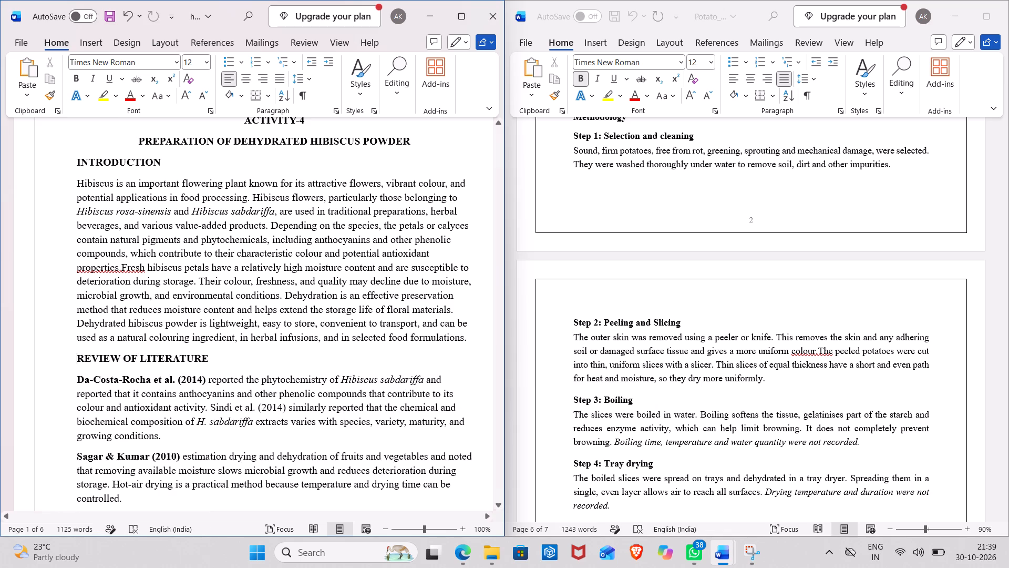
Insert four blank lines after the Cissé et al. (2009) paragraph to move the MATERIALS & METHOD heading onto the next page.
scroll(328, 417, "down", 3)
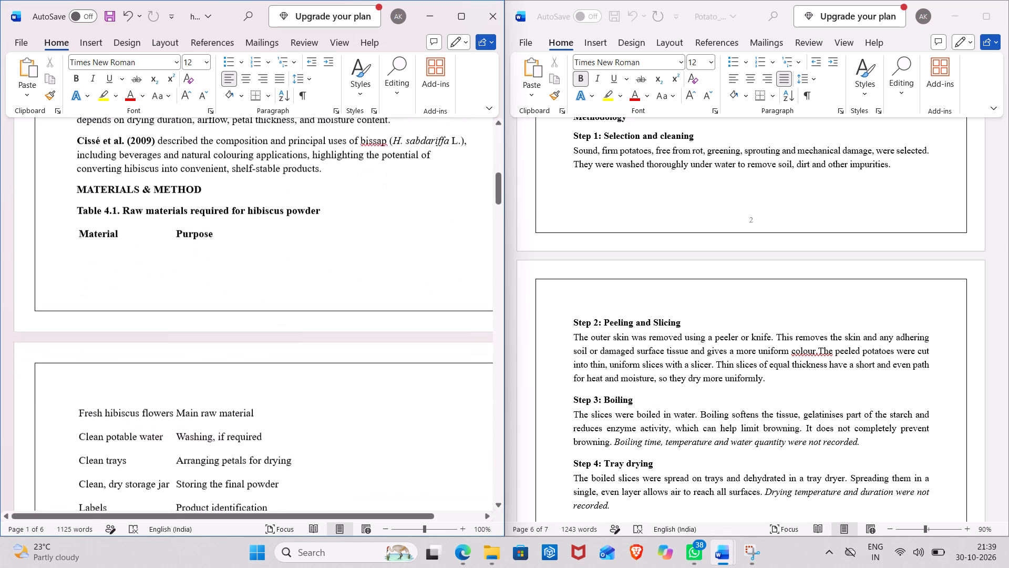
left_click(335, 251)
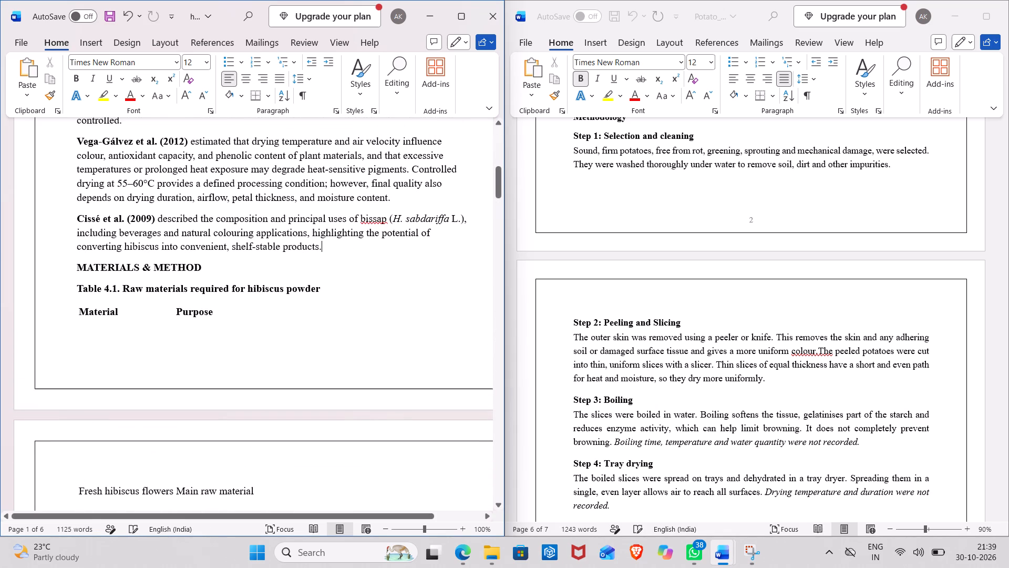
key("Return")
key("Return")
key("Return")
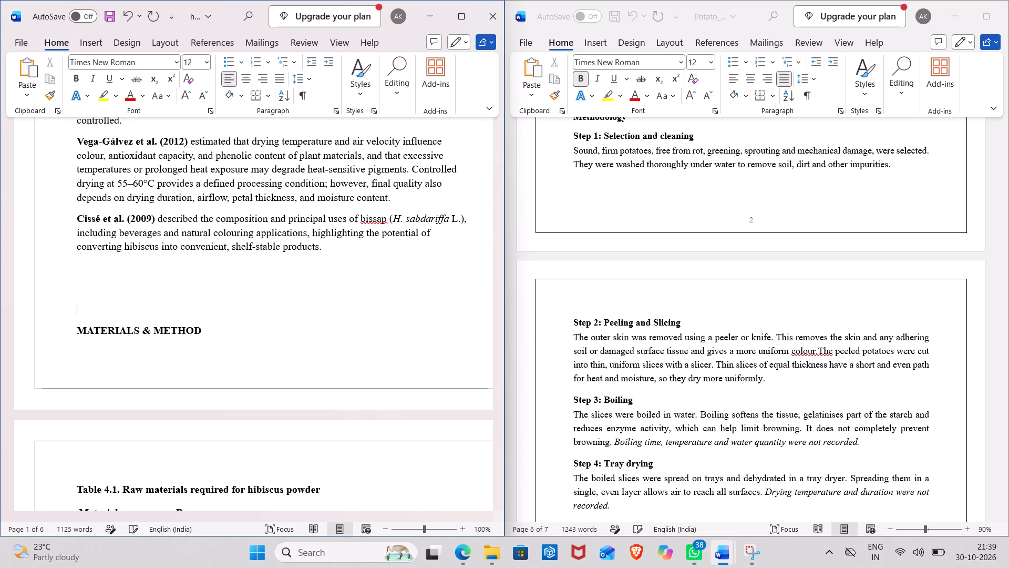
key("Return")
Widen the Equipment column of Table 4.2 slightly, shifting its boundary with the Purpose column away from the equipment names.
scroll(335, 251, "down", 2)
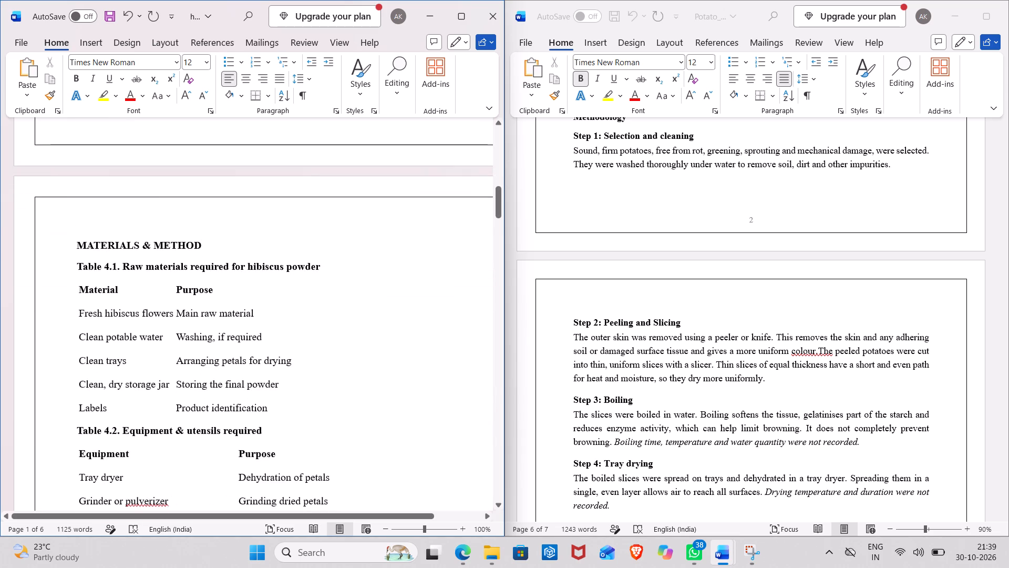
scroll(335, 251, "down", 4)
scroll(335, 251, "up", 1)
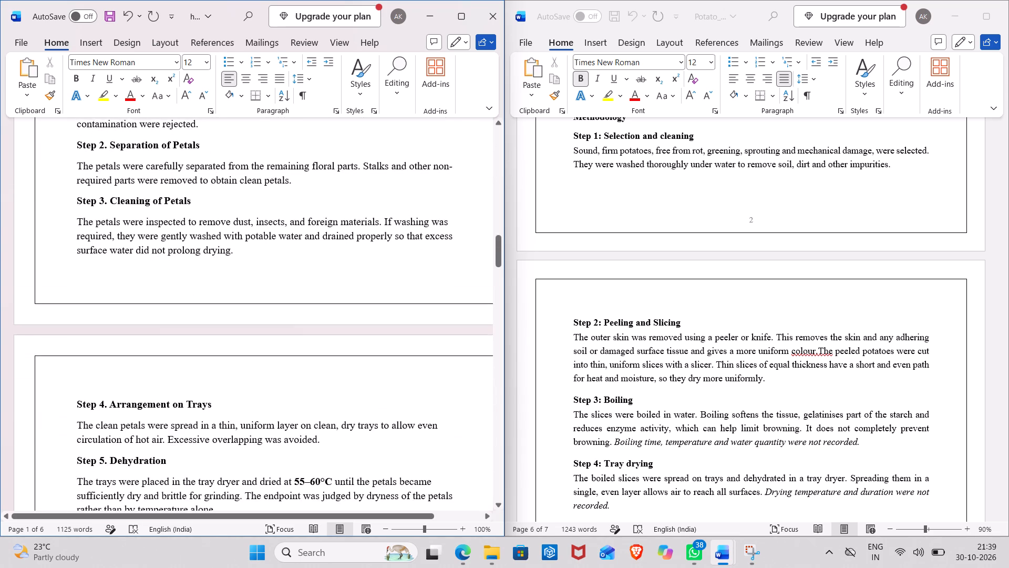
scroll(335, 251, "up", 2)
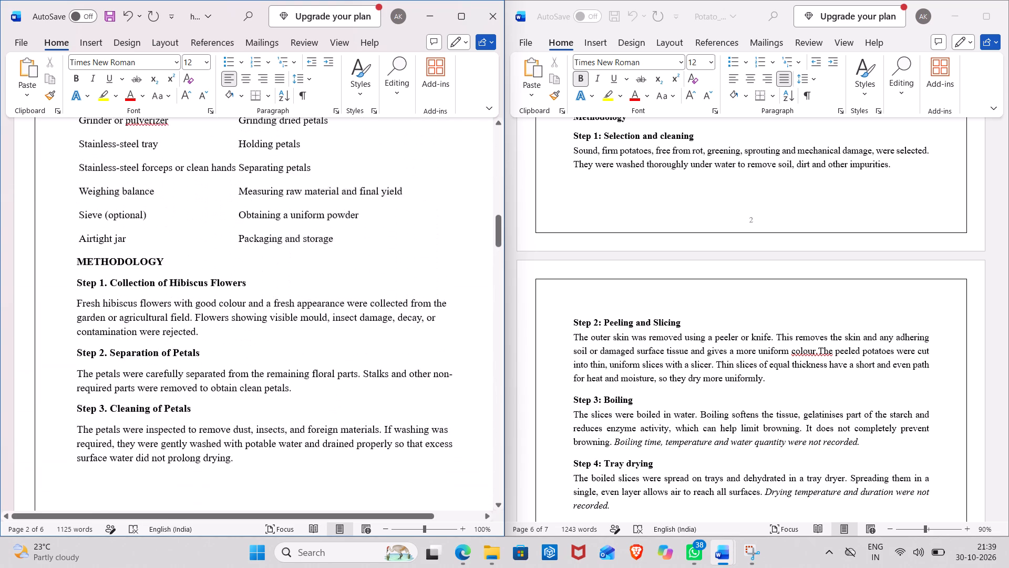
scroll(335, 251, "up", 3)
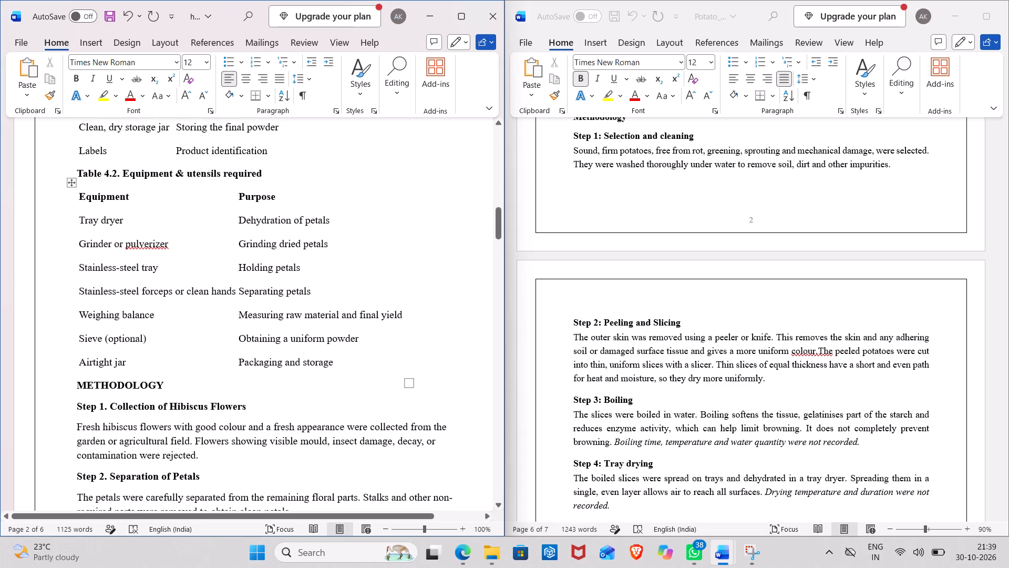
left_click_drag(235, 197, 255, 214)
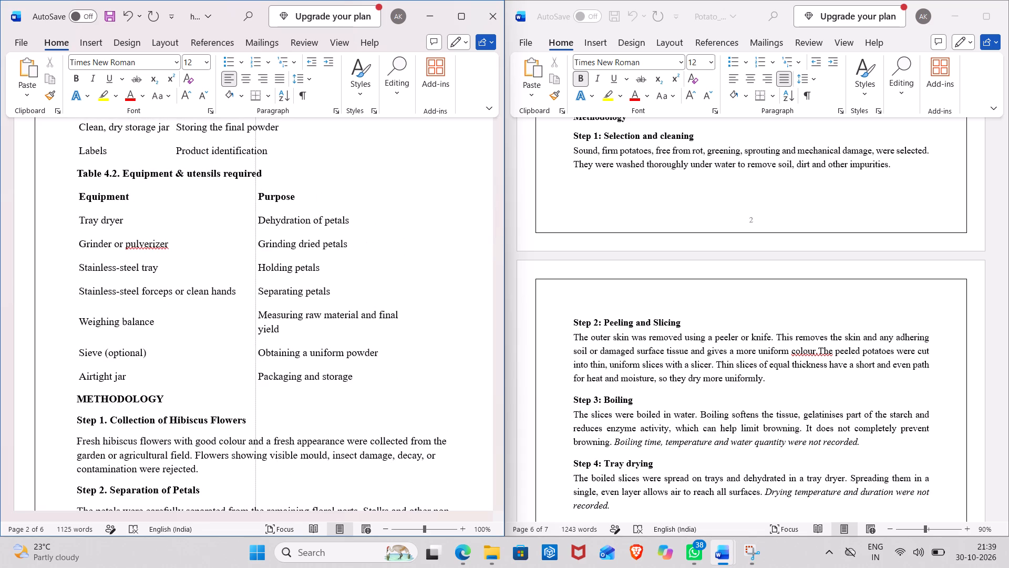
Narrow the Equipment column of Table 4.2, moving its boundary with the Purpose column close to the longest equipment name.
left_click_drag(255, 214, 238, 212)
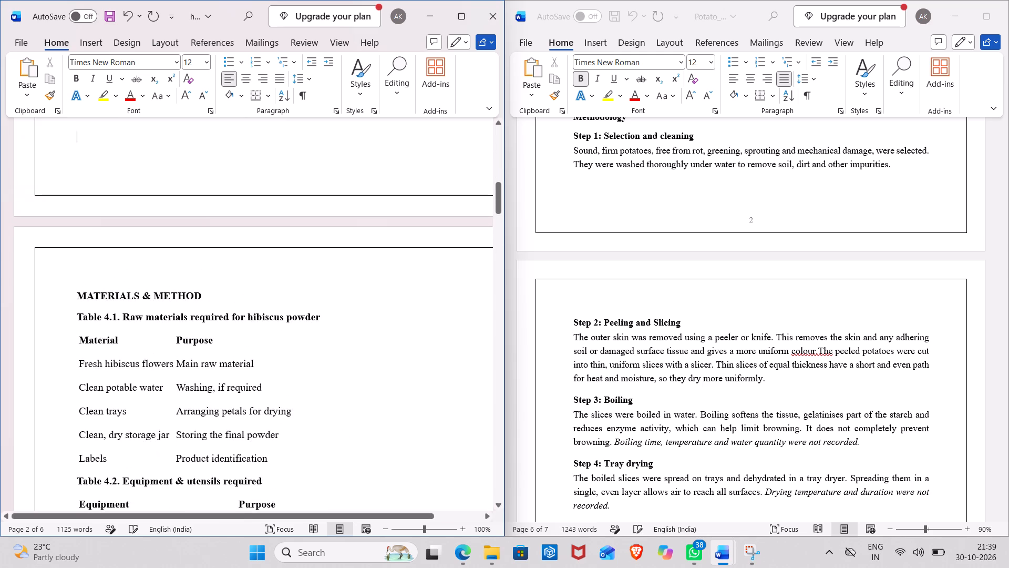
Delete the whole Purpose column from Table 4.2, Equipment & utensils required.
scroll(256, 301, "down", 2)
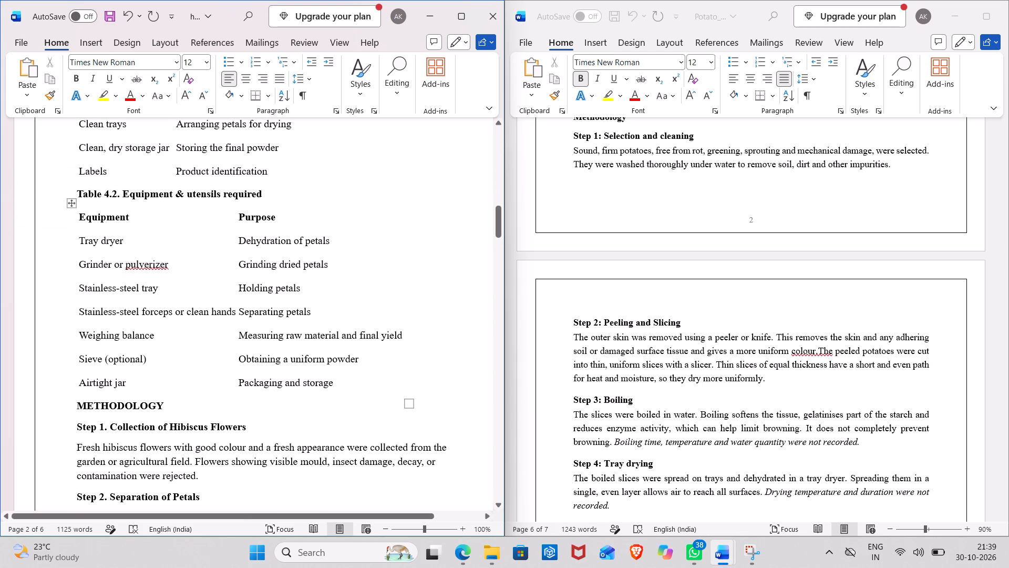
left_click_drag(239, 217, 327, 382)
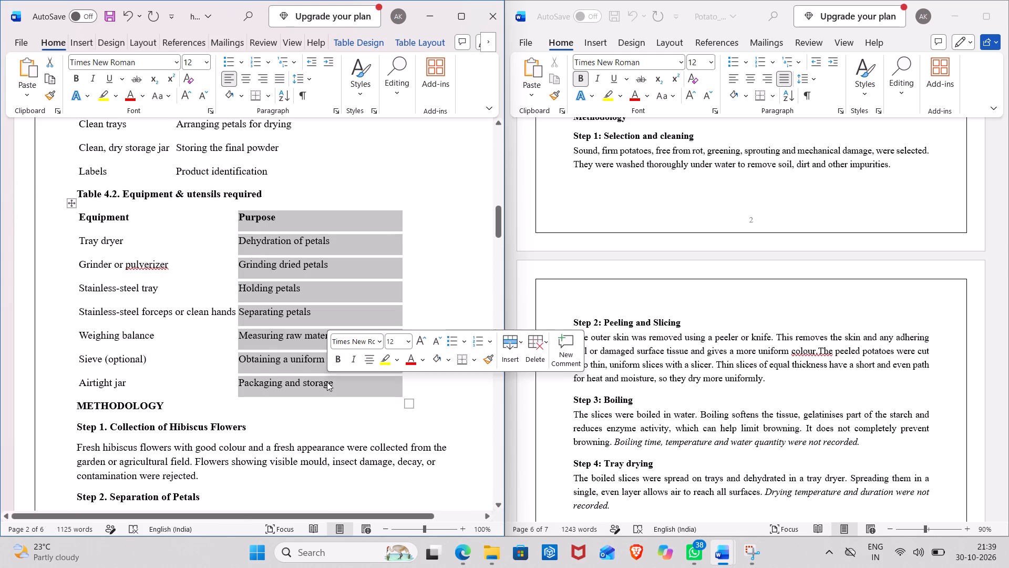
key("BackSpace")
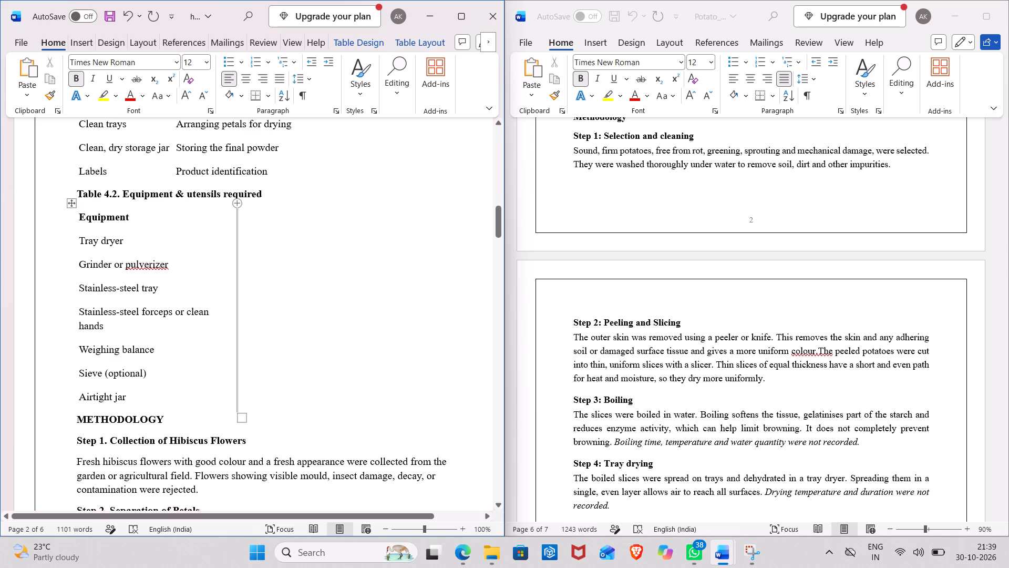
Delete the whole Purpose column from Table 4.1, Raw materials required for hibiscus powder.
scroll(231, 209, "up", 1)
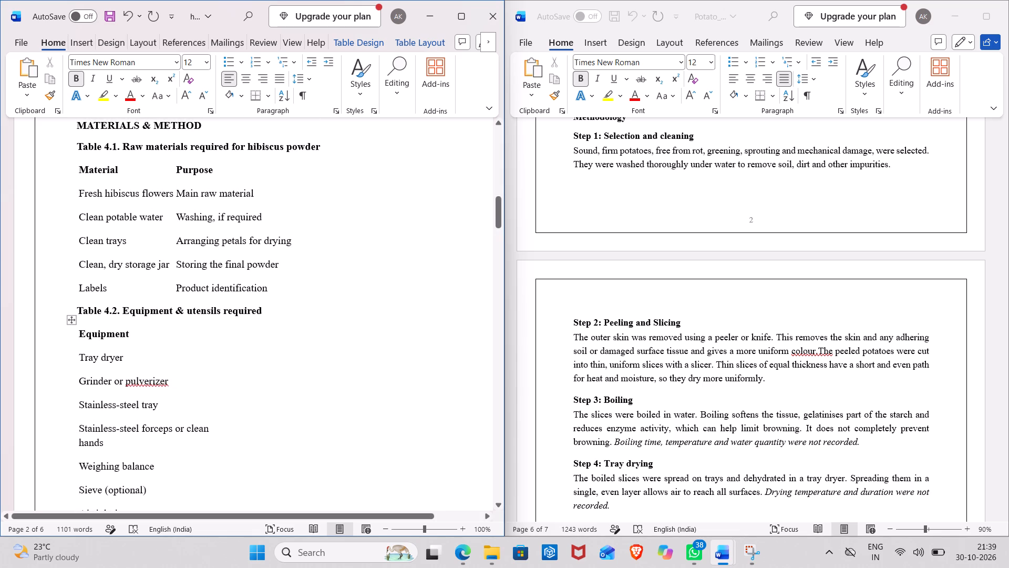
left_click_drag(180, 167, 259, 239)
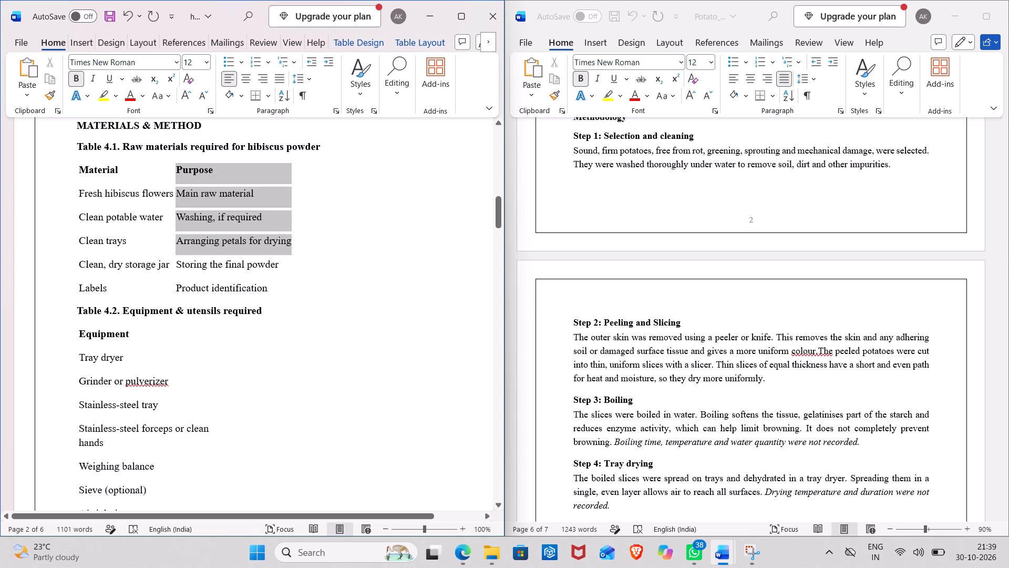
left_click_drag(259, 239, 252, 287)
key("BackSpace")
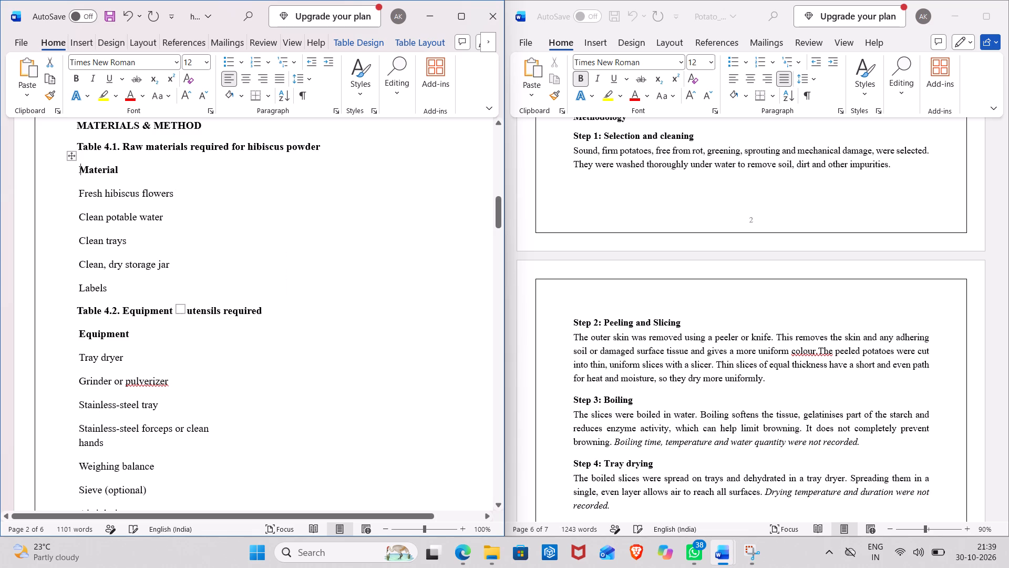
Review the hibiscus METHODOLOGY steps and process flow chart alongside the potato report's methodology and flow-sheet.
scroll(246, 249, "up", 1)
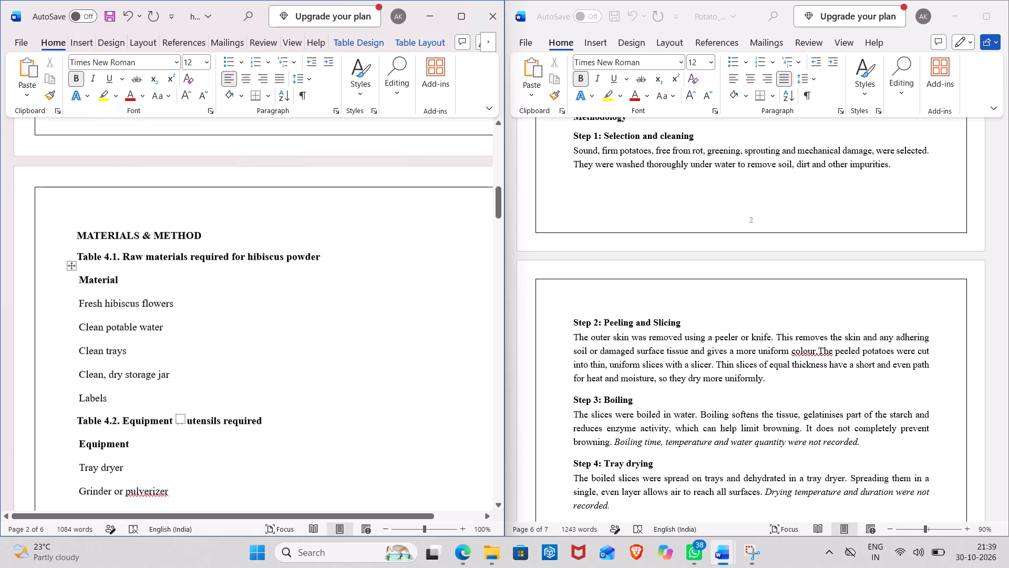
scroll(246, 249, "up", 1)
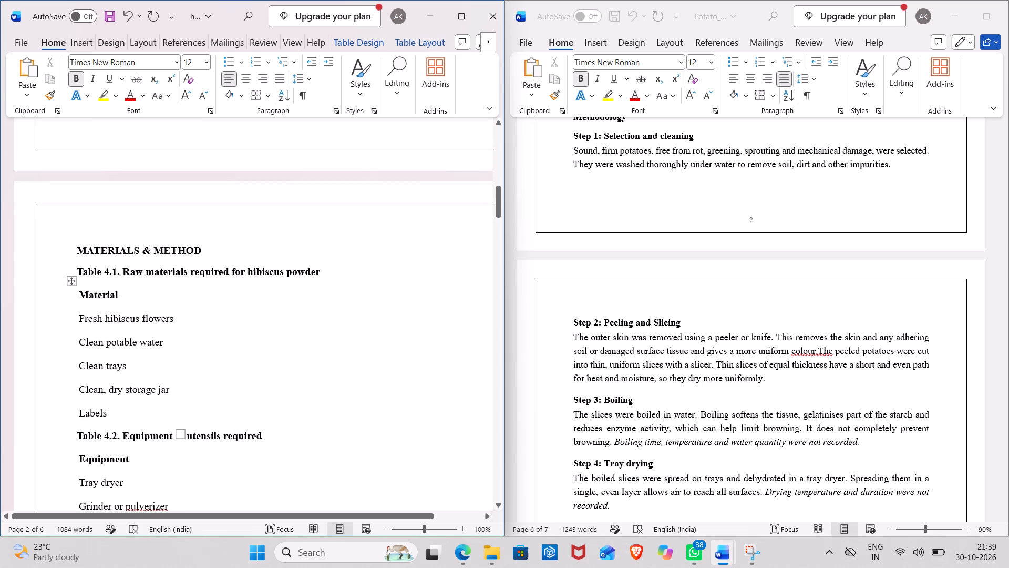
scroll(246, 249, "down", 1)
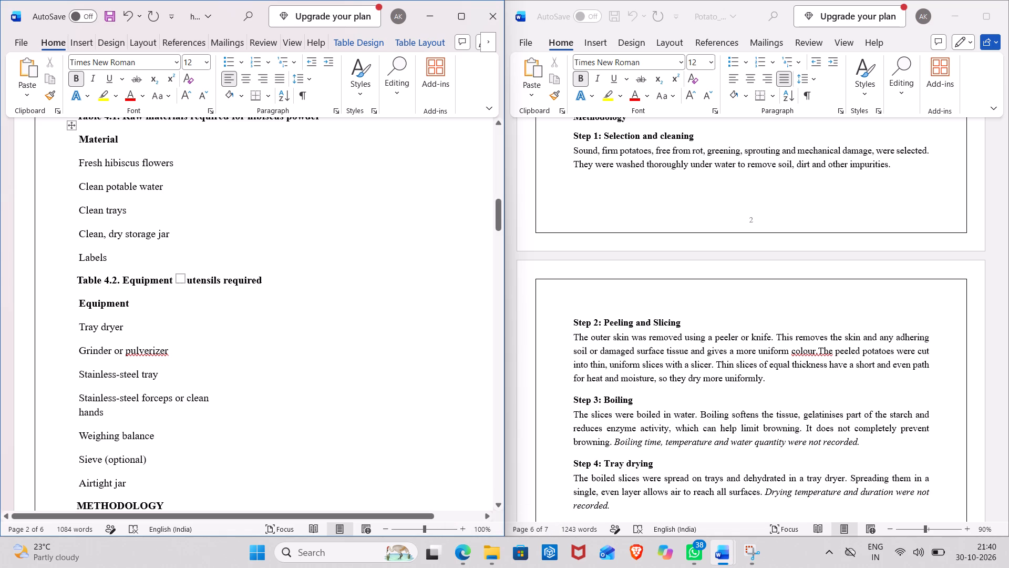
scroll(198, 224, "down", 4)
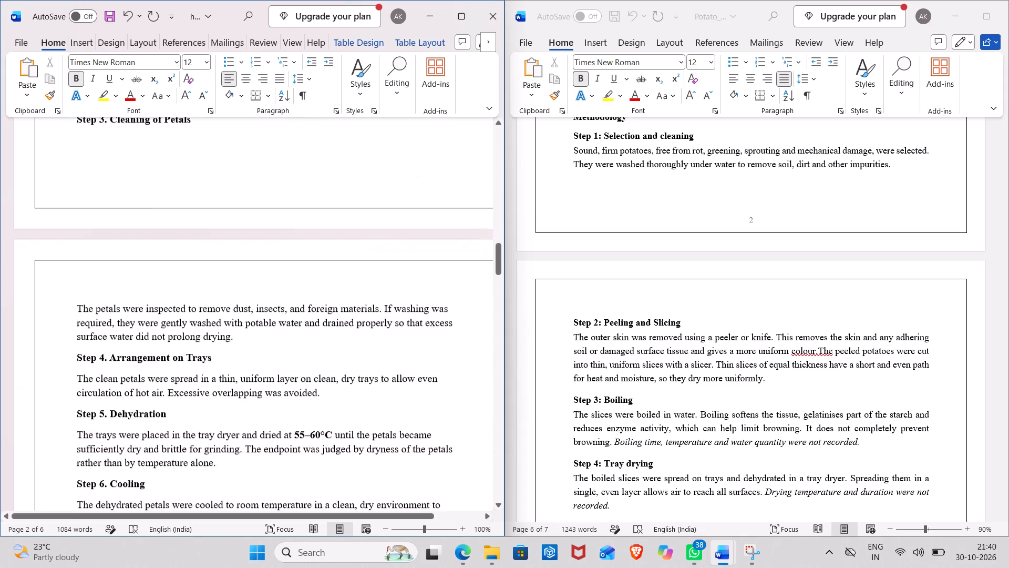
scroll(198, 224, "down", 4)
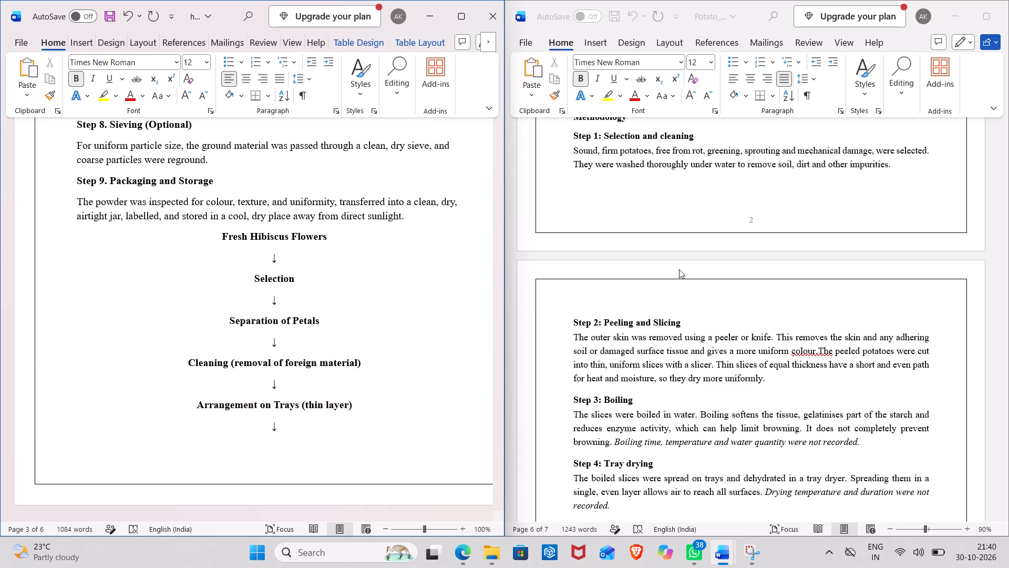
scroll(679, 269, "down", 4)
scroll(387, 264, "up", 1)
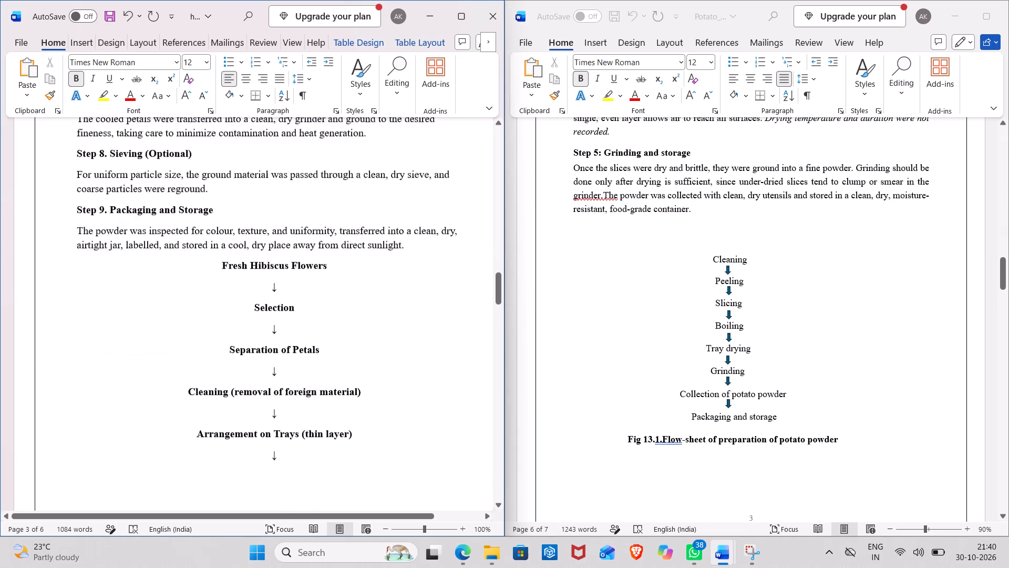
Delete the "Step 8. Sieving (Optional)" heading together with its paragraph from the METHODOLOGY section.
scroll(387, 264, "up", 1)
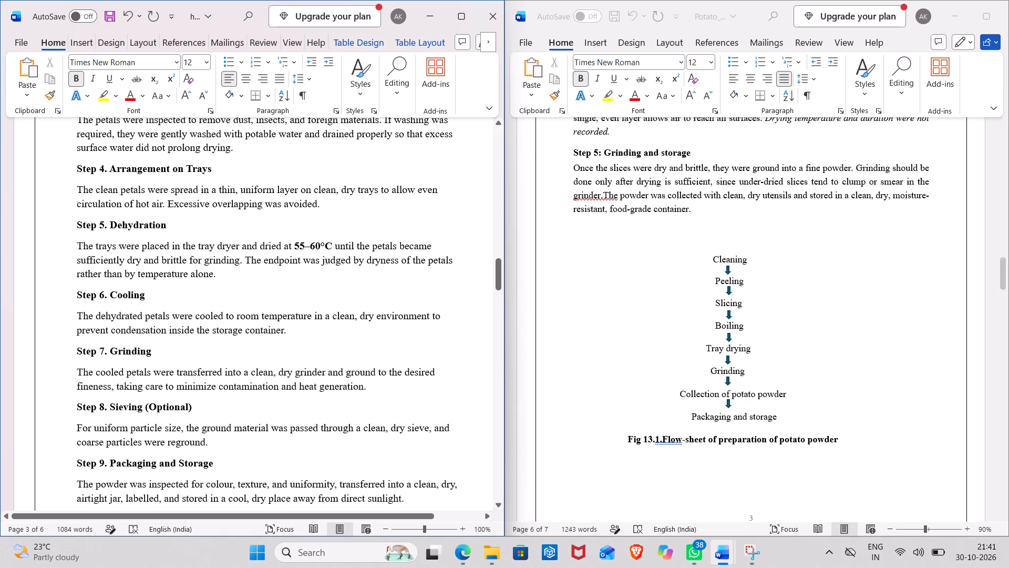
left_click_drag(77, 405, 212, 443)
key("BackSpace")
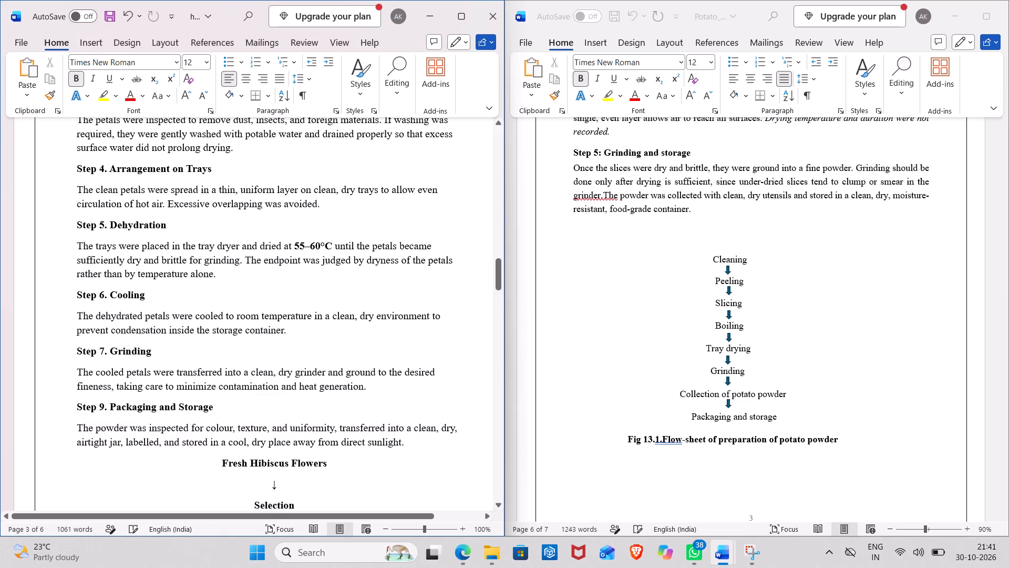
Add "and" to the end of the "Step 6. Cooling" heading.
scroll(141, 323, "up", 1)
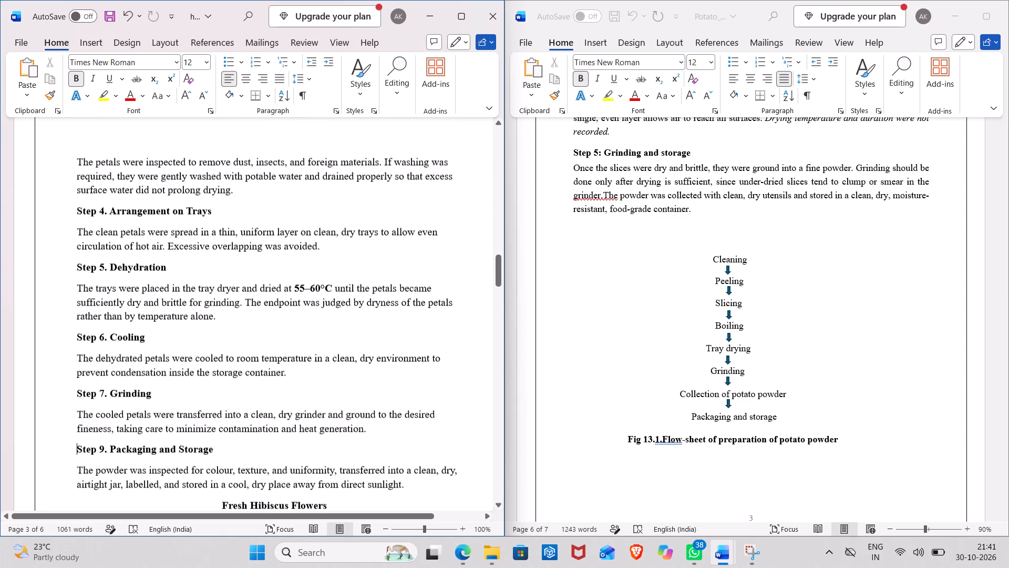
left_click(147, 340)
key("space")
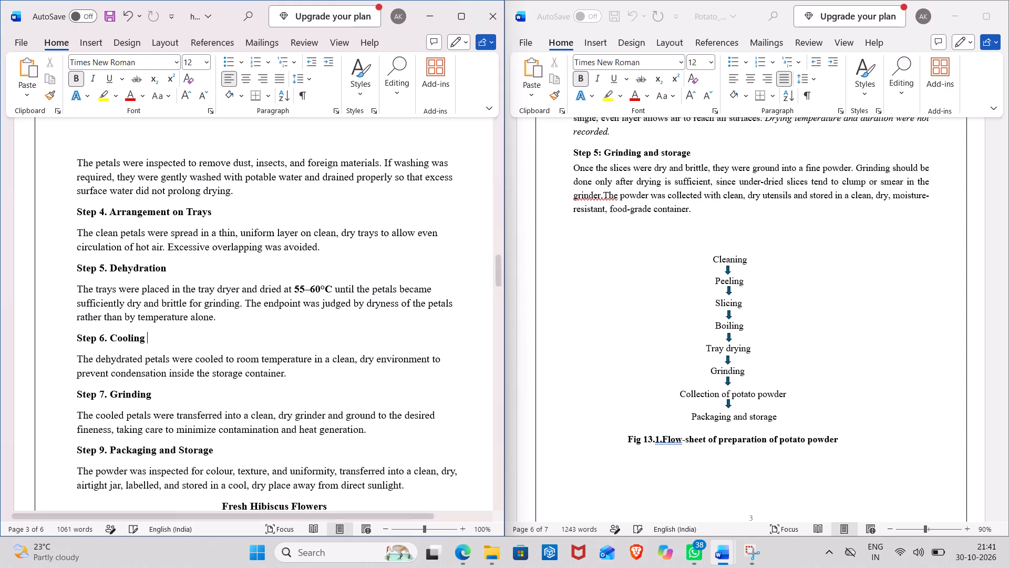
type("ans")
key("BackSpace")
key("d")
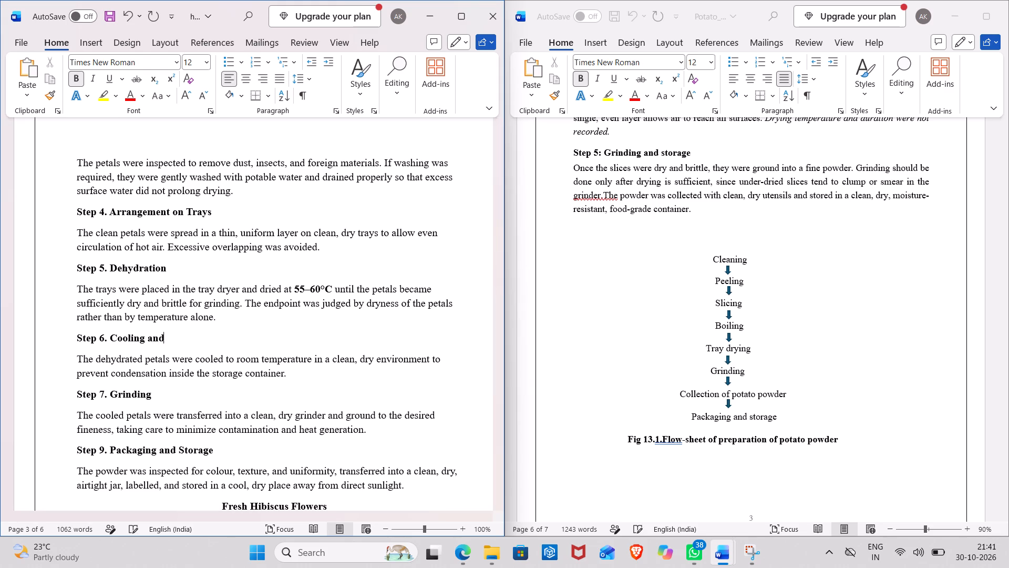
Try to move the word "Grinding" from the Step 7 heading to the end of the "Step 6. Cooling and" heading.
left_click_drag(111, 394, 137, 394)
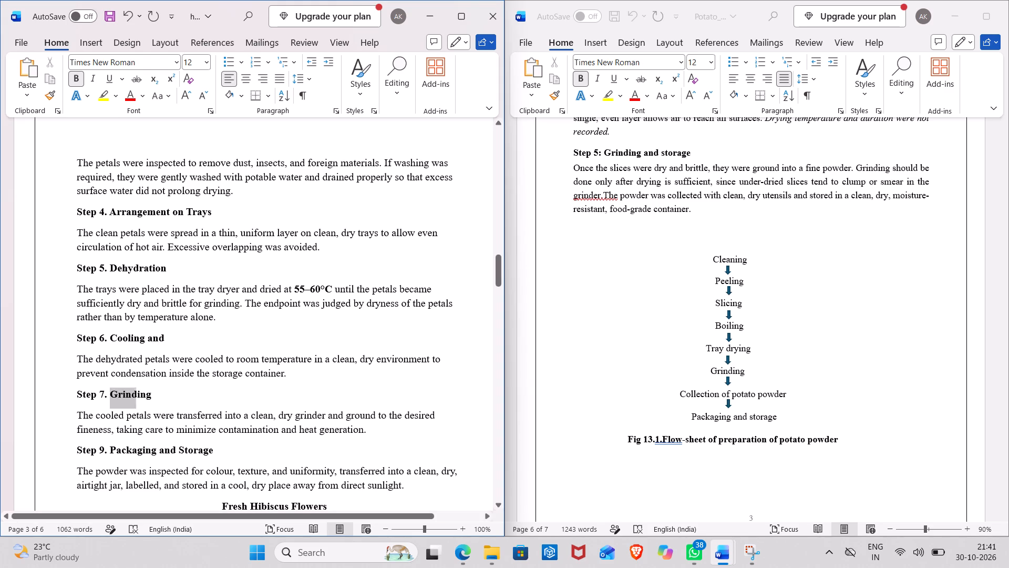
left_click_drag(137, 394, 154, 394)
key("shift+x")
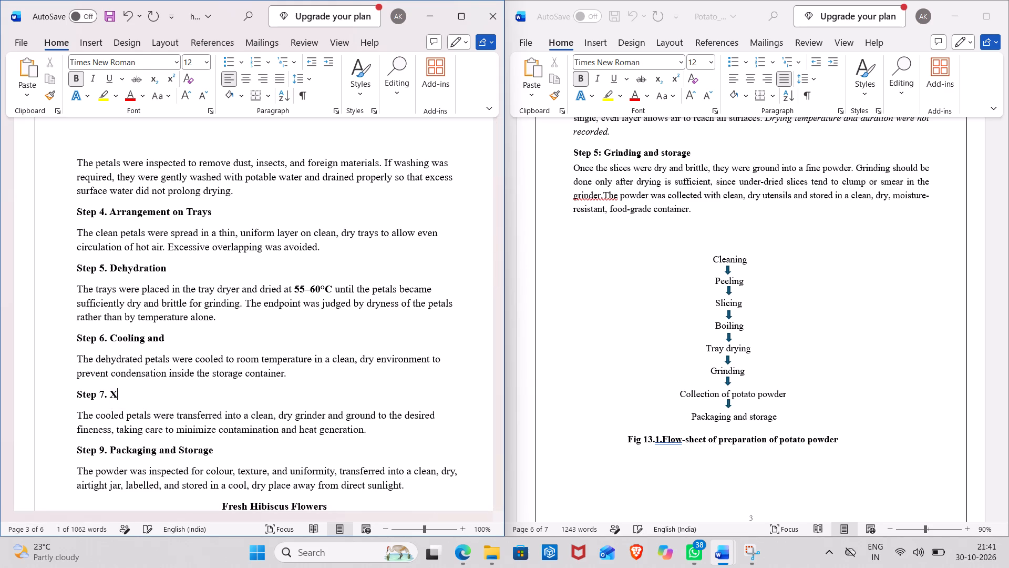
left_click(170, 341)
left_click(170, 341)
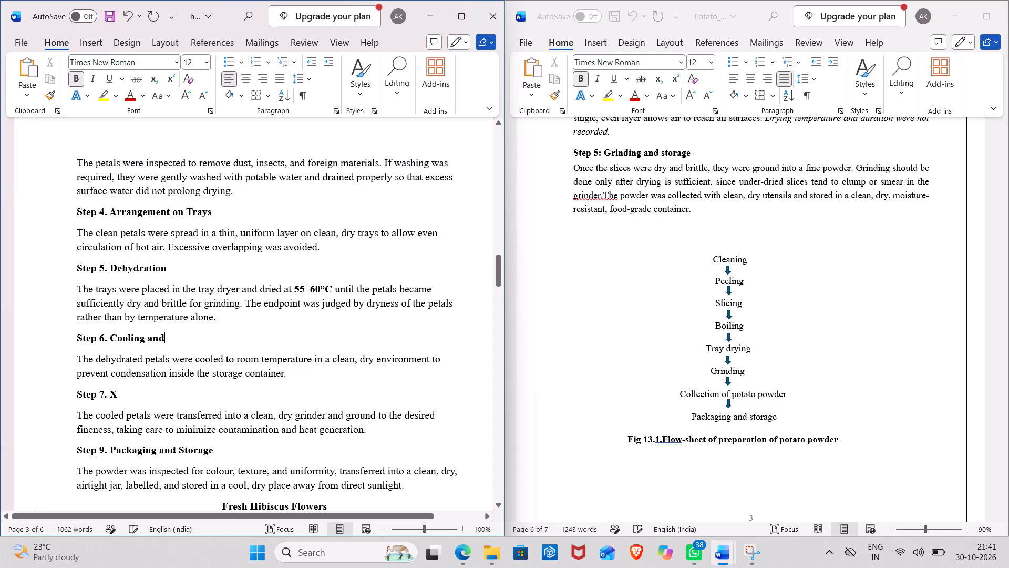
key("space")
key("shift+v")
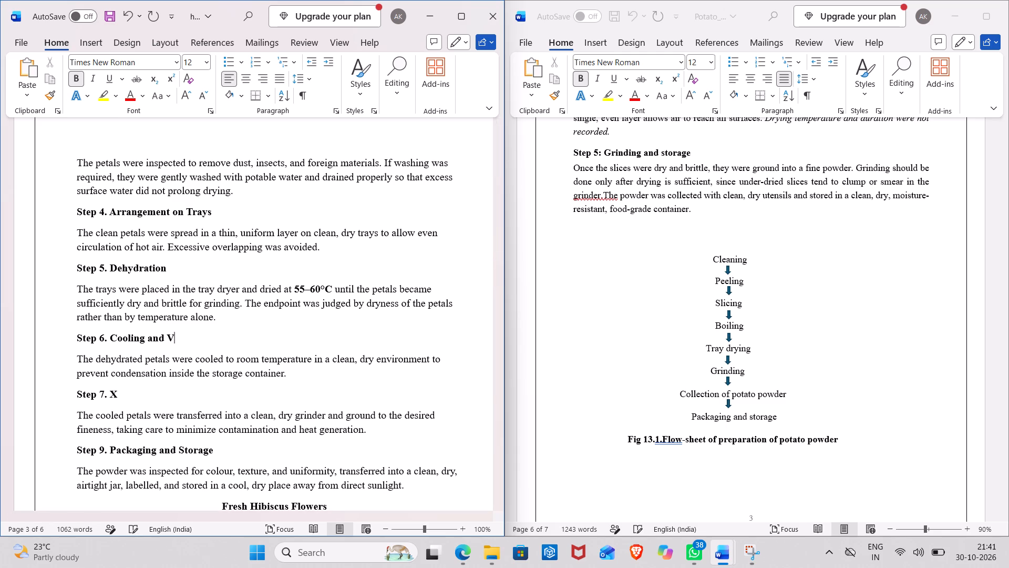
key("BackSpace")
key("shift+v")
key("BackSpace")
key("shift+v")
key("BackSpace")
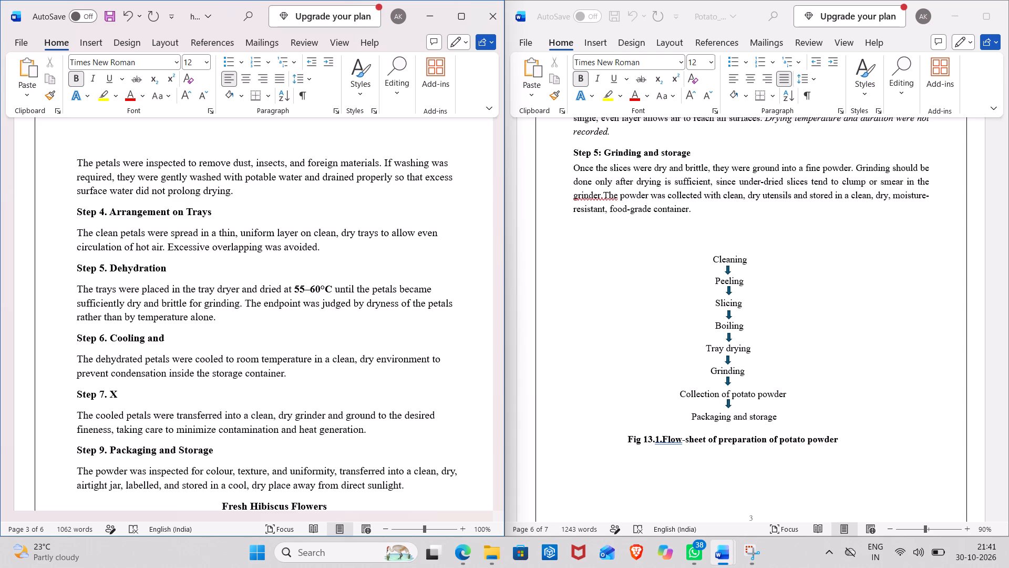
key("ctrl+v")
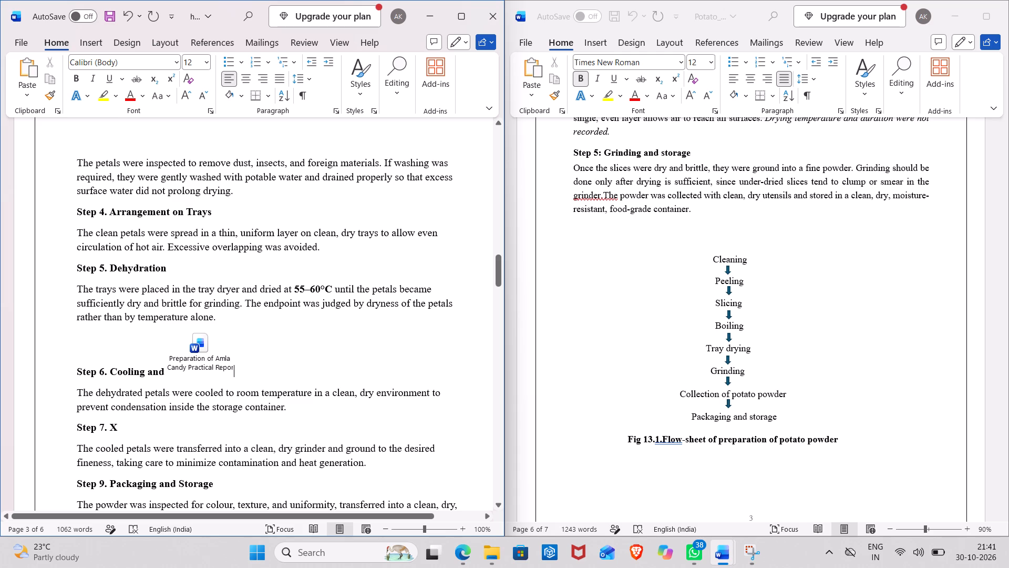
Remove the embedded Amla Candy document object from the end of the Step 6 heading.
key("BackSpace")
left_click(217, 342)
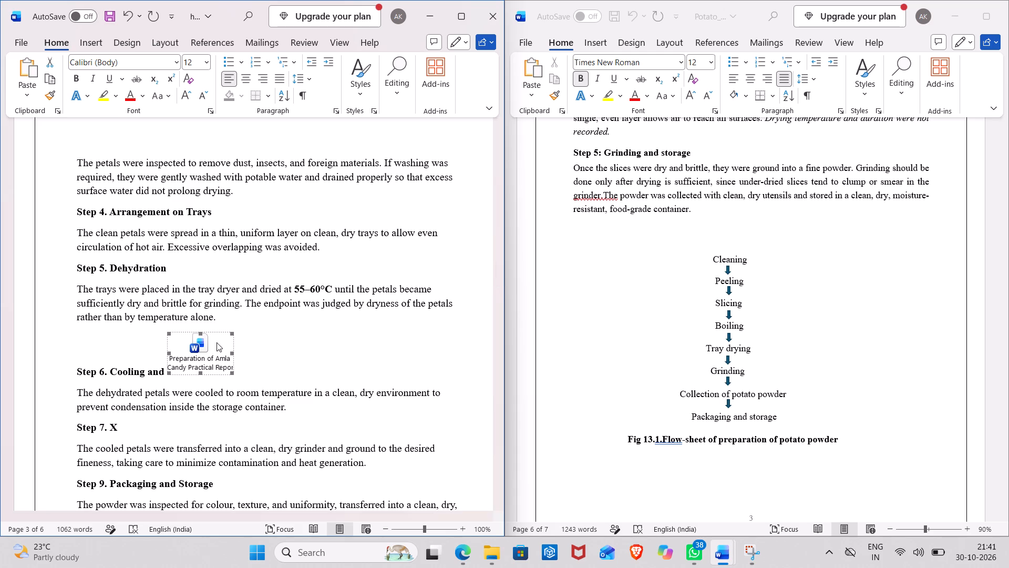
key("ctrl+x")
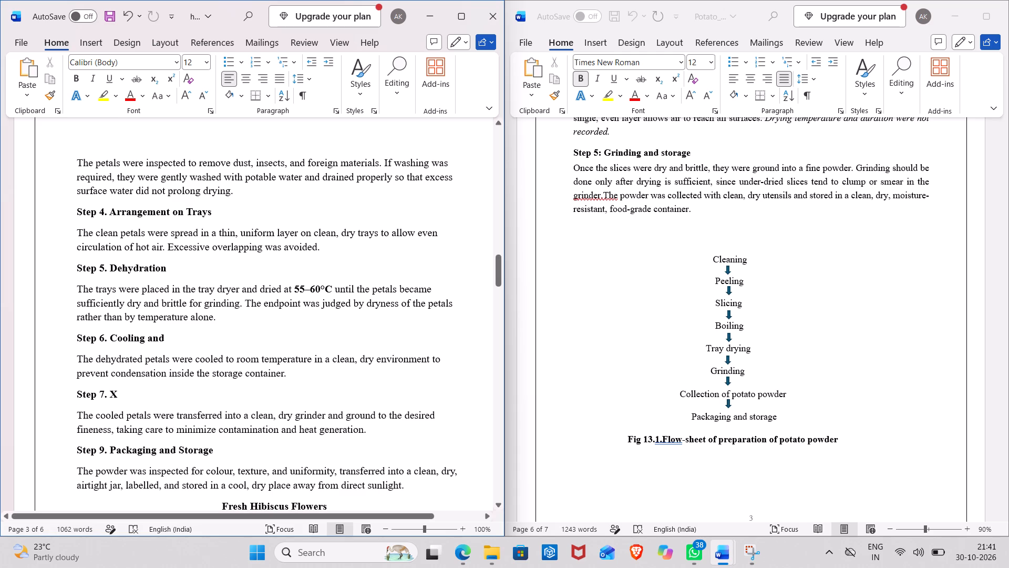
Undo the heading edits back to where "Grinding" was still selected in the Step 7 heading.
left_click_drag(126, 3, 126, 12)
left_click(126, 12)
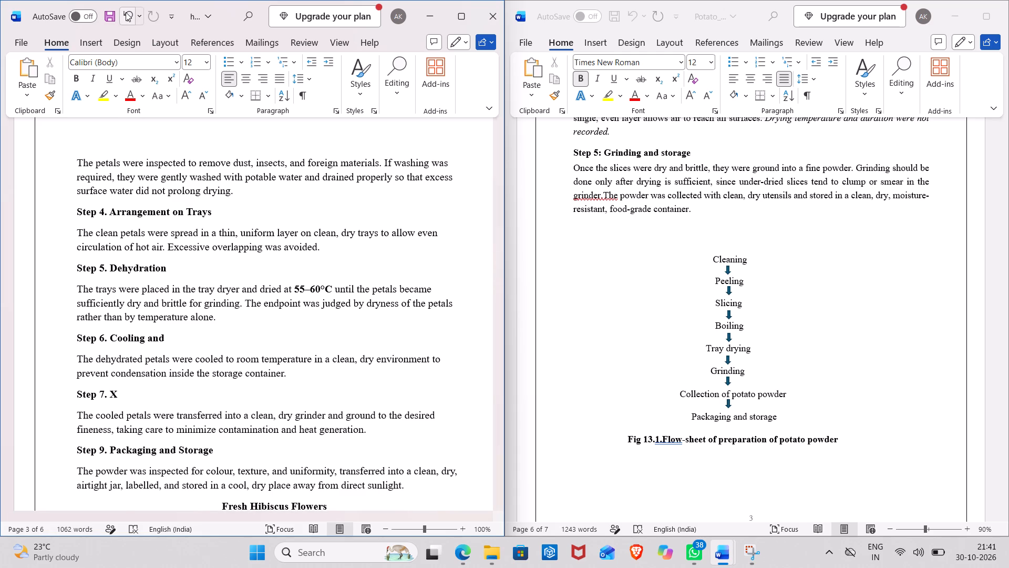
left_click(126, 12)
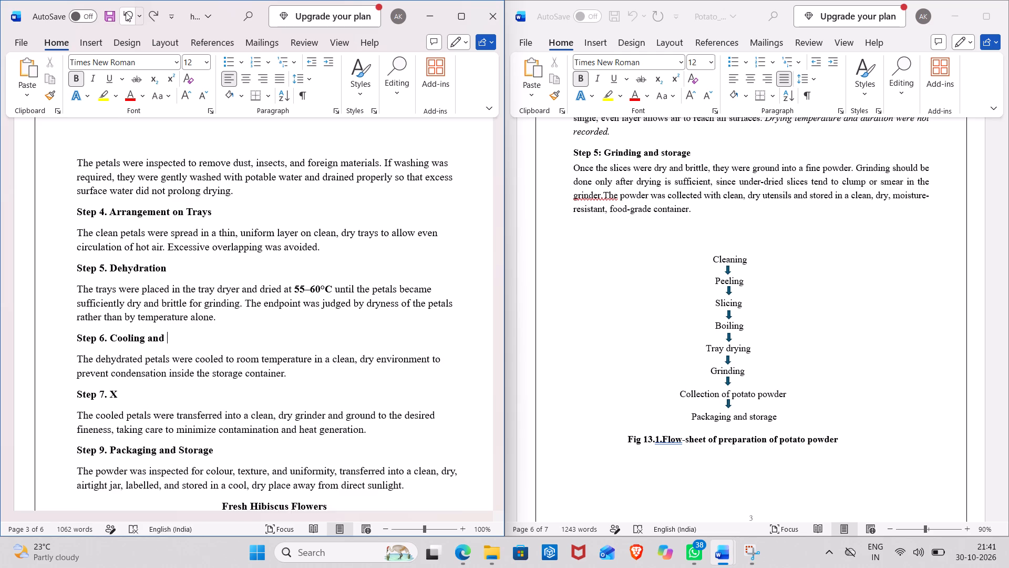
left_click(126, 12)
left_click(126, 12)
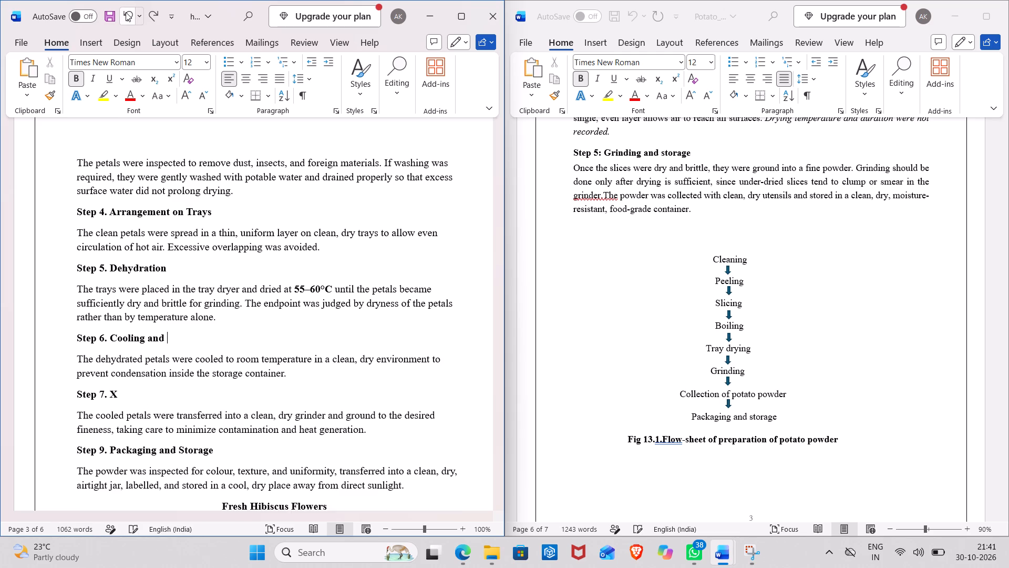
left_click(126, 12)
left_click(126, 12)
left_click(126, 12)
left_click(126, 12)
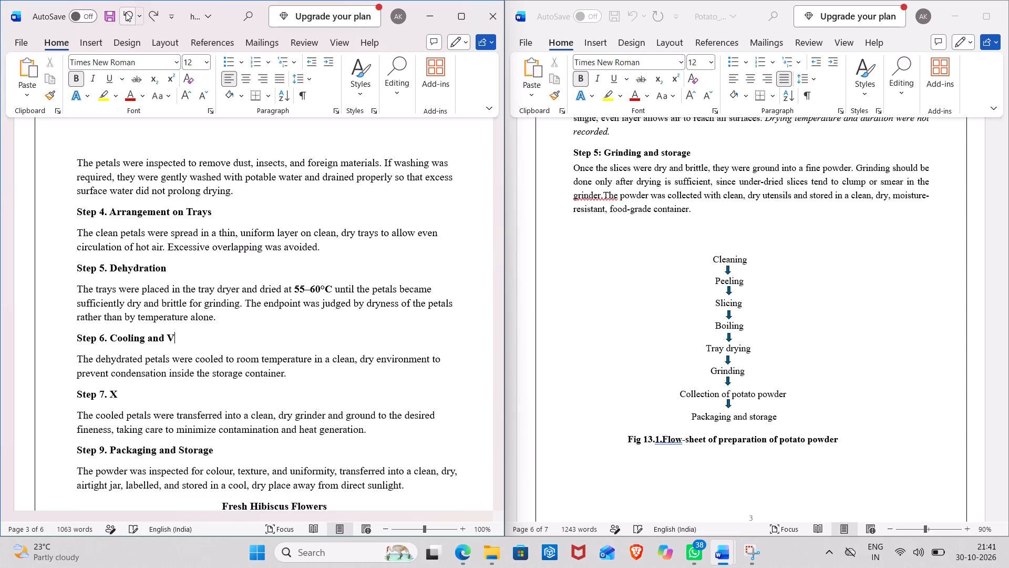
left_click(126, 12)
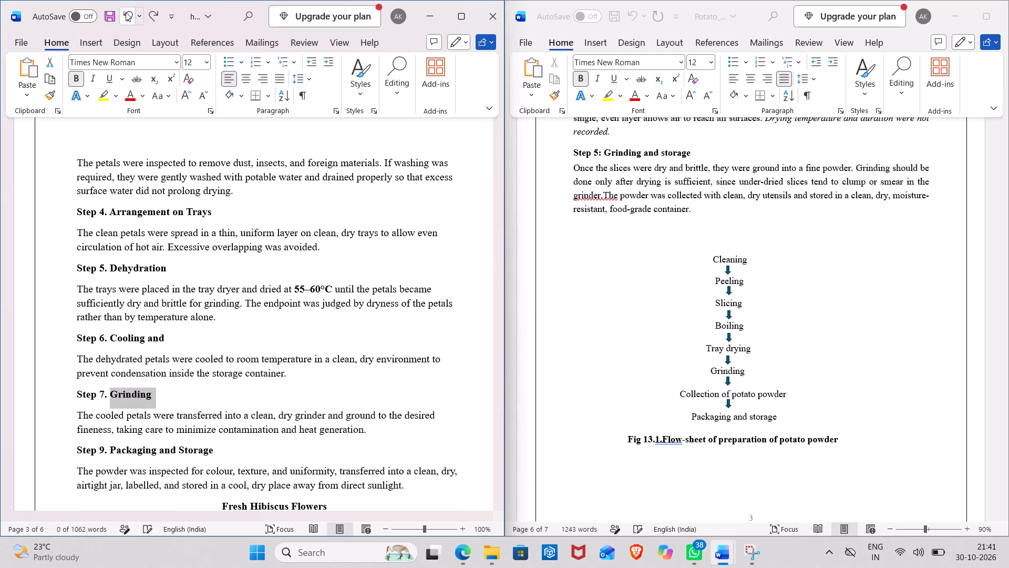
Move the word "Grinding" from the Step 7 heading to the end of the "Step 6. Cooling and" heading, without an extra line.
key("ctrl+x")
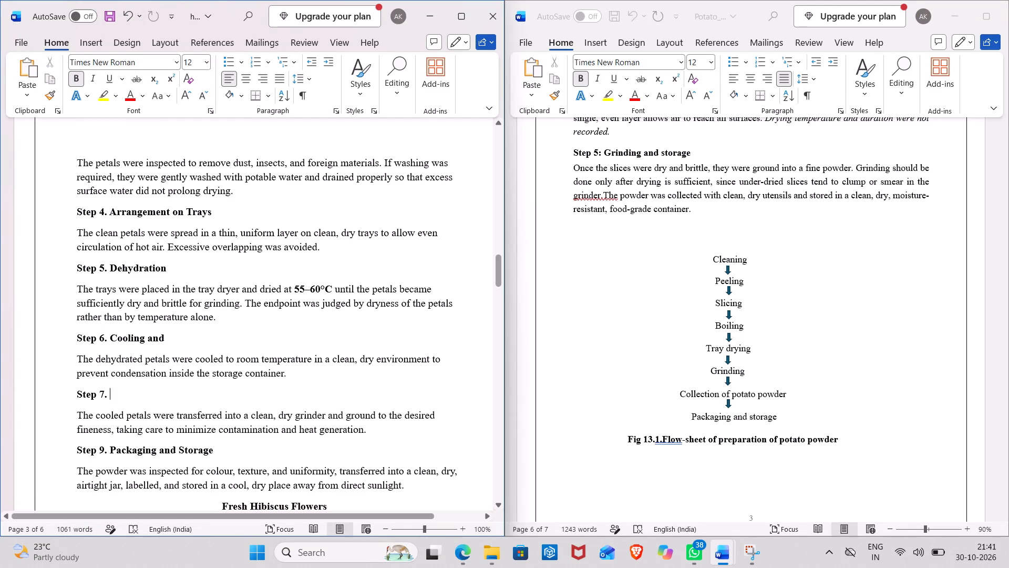
left_click(174, 336)
key("space")
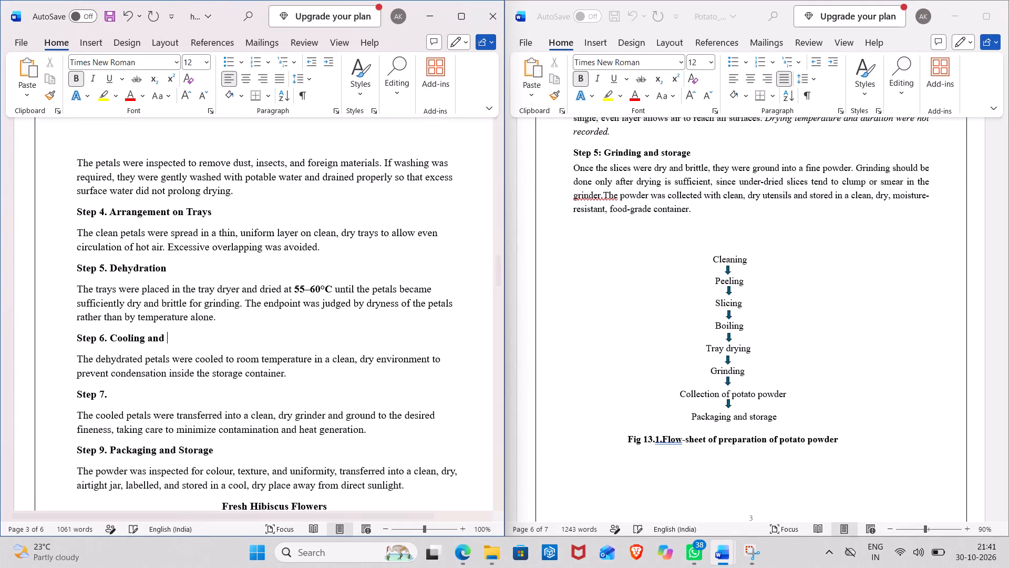
key("ctrl+v")
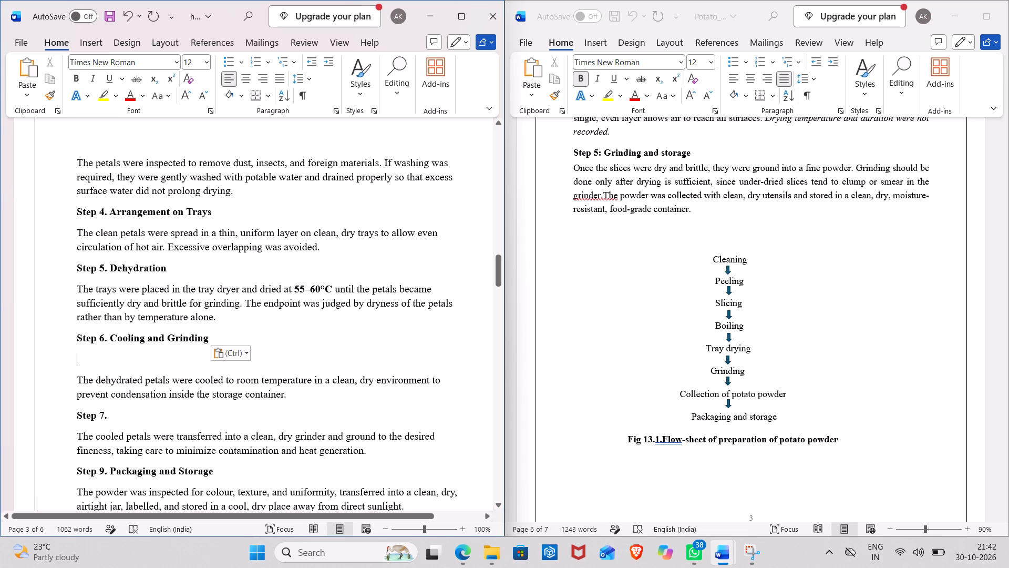
key("BackSpace")
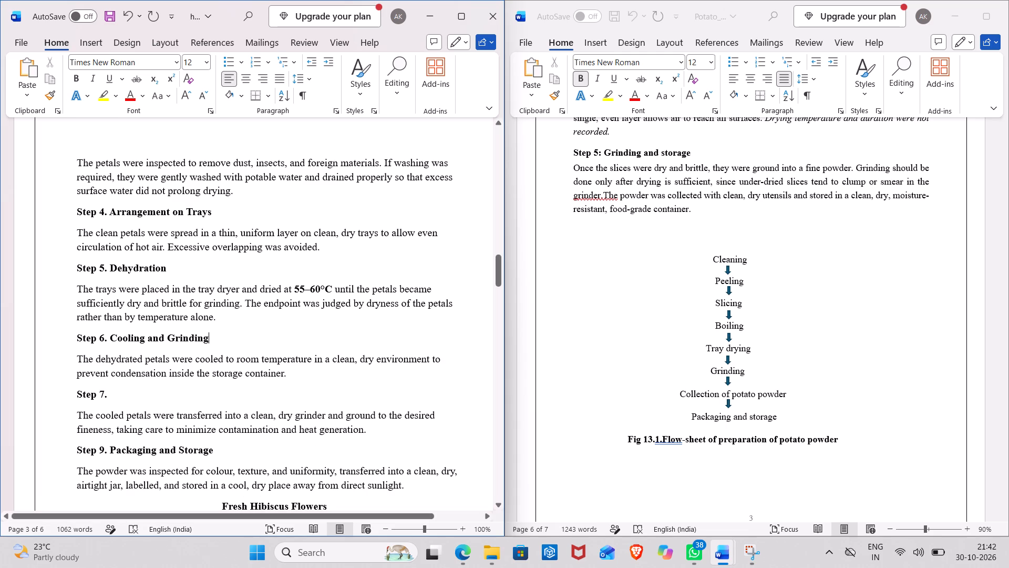
Delete the leftover "Step 7." heading and join its paragraph onto the Step 6 paragraph.
left_click_drag(75, 393, 117, 398)
key("BackSpace")
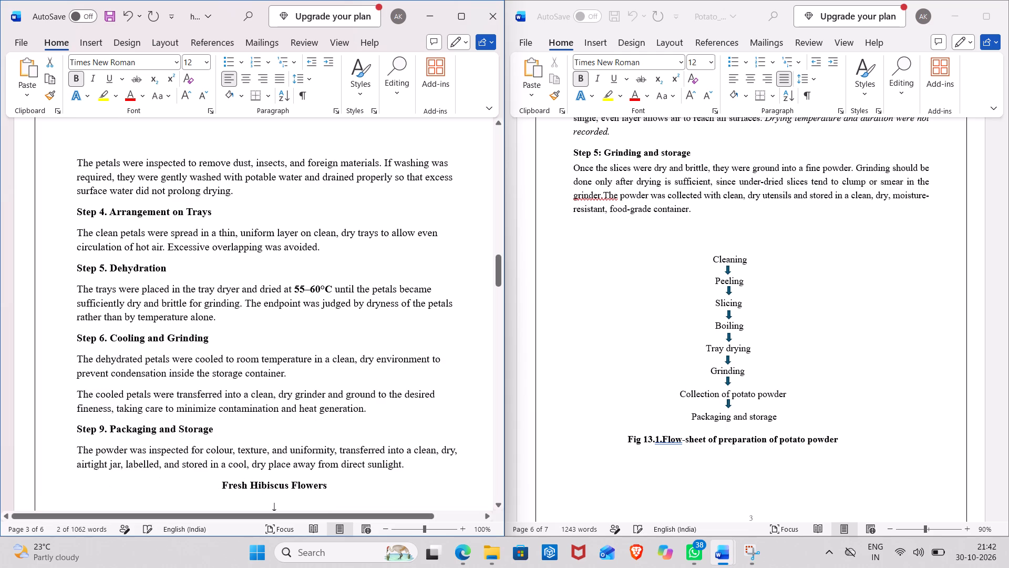
key("BackSpace")
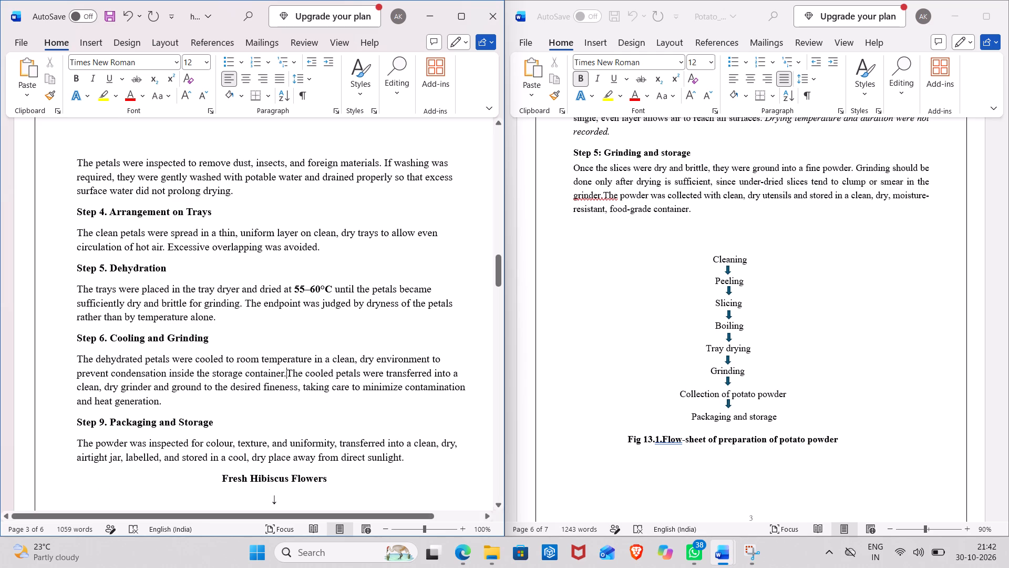
Move the word "Cleaning" from the Step 3 heading to before "Separation of Petals" in the Step 2 heading, followed by "and".
scroll(185, 231, "up", 2)
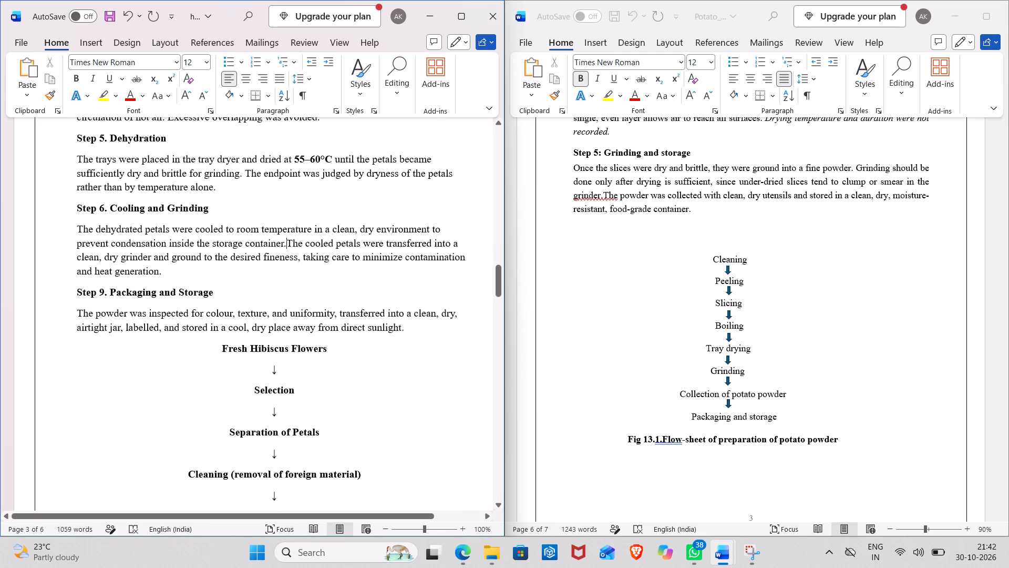
scroll(185, 231, "up", 3)
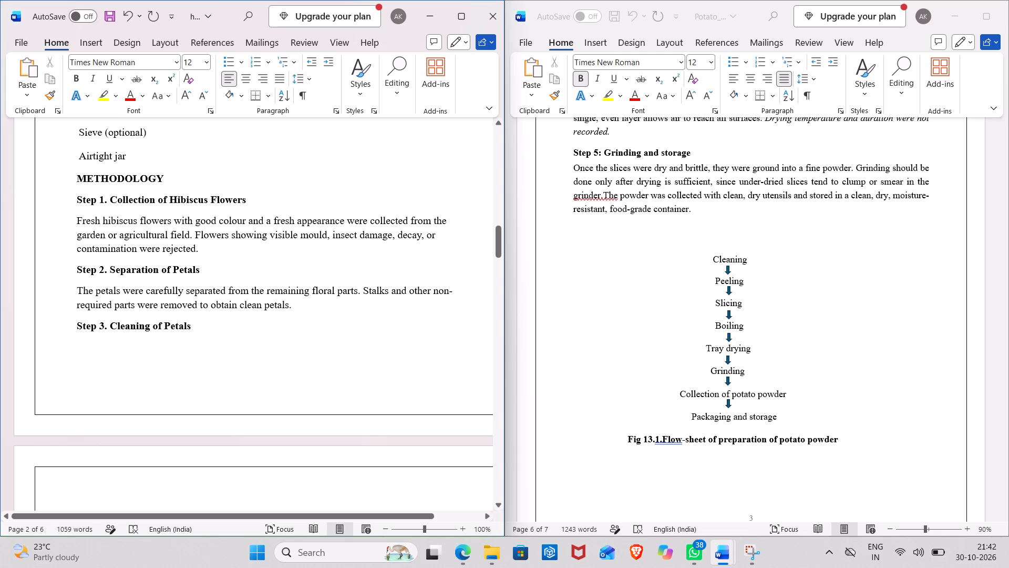
left_click_drag(111, 325, 137, 326)
left_click_drag(137, 326, 149, 327)
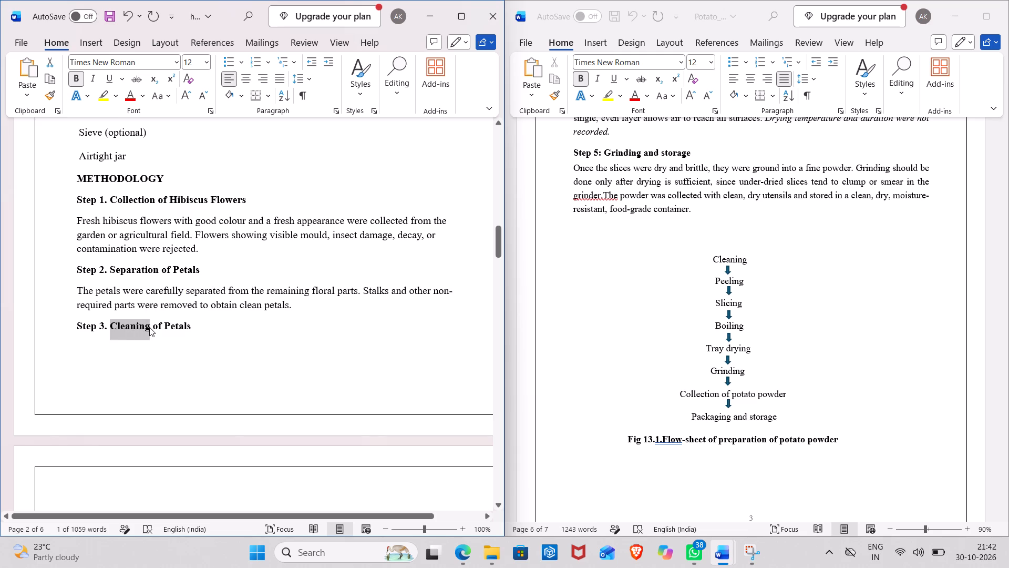
key("ctrl+x")
left_click(108, 270)
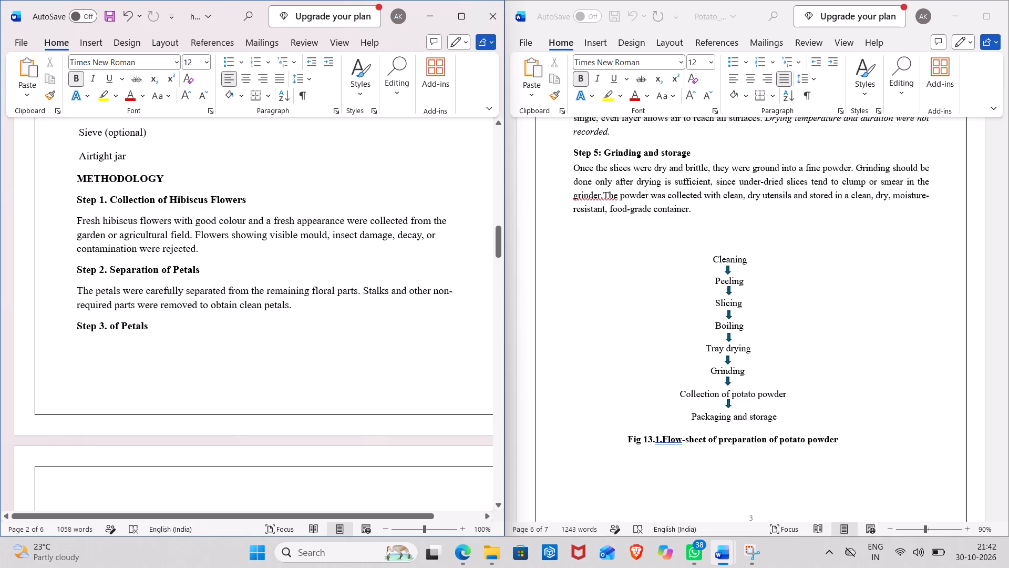
left_click(183, 289)
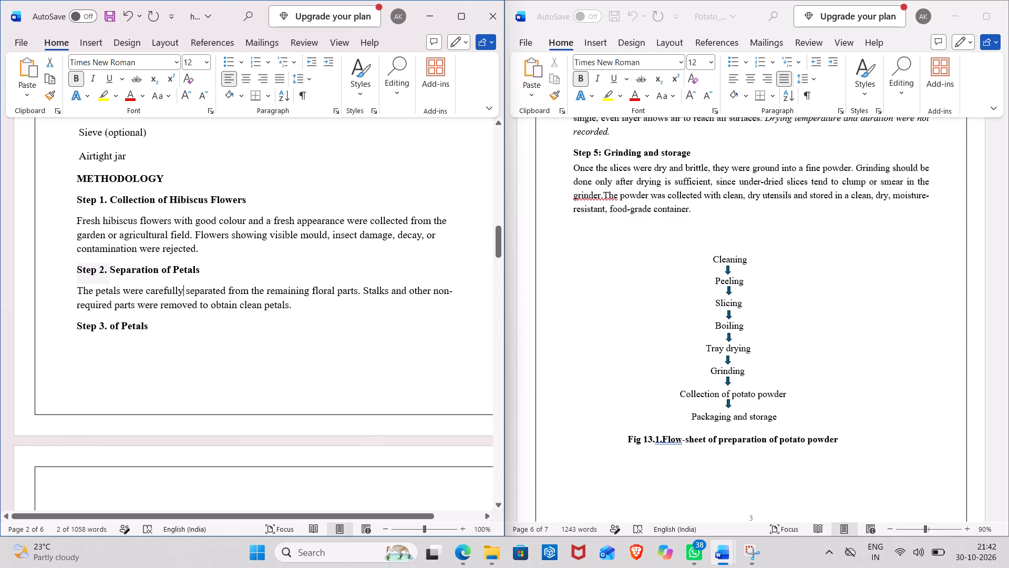
left_click(106, 268)
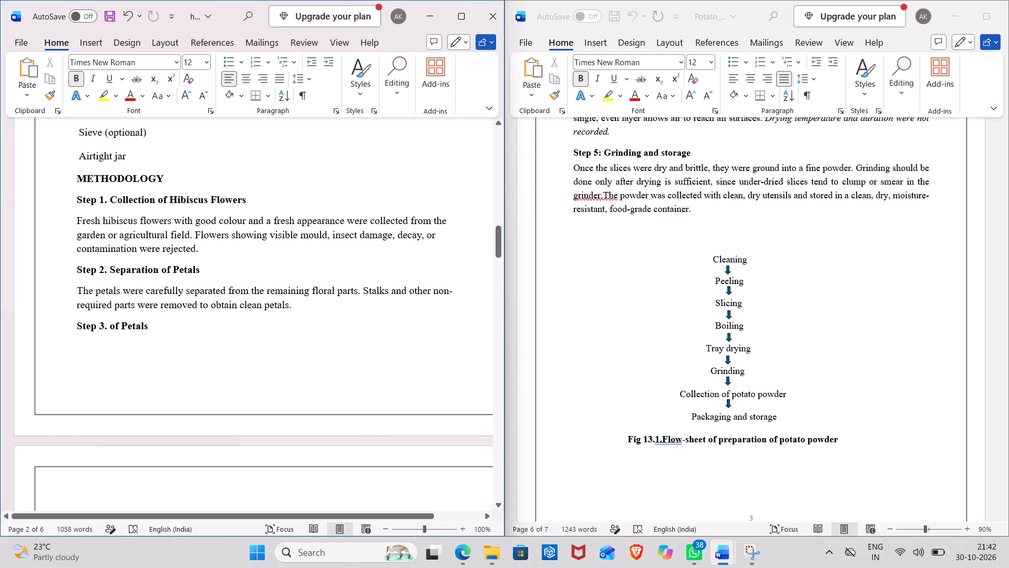
left_click(109, 268)
key("ctrl+v")
key("space")
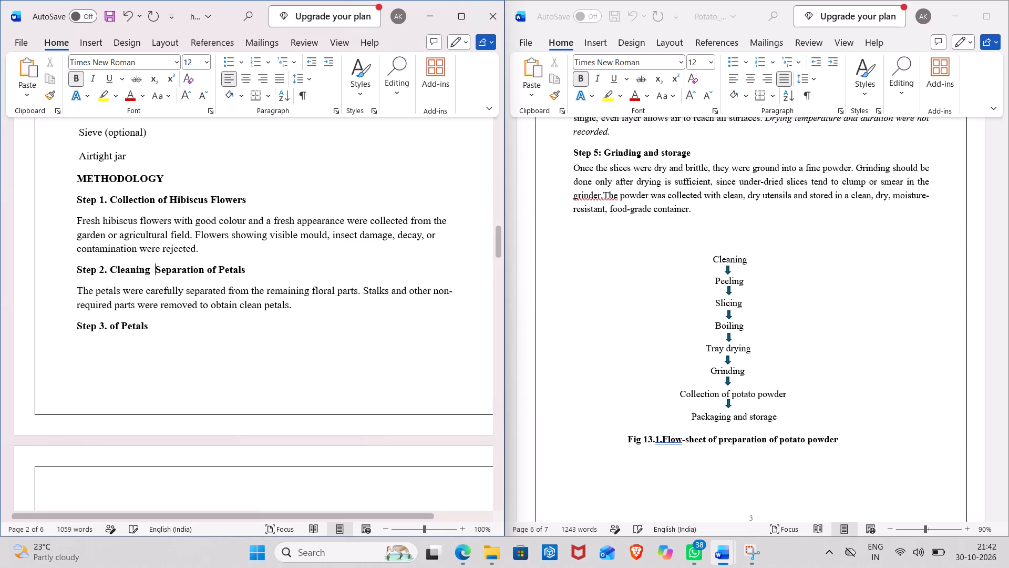
type("and")
key("space")
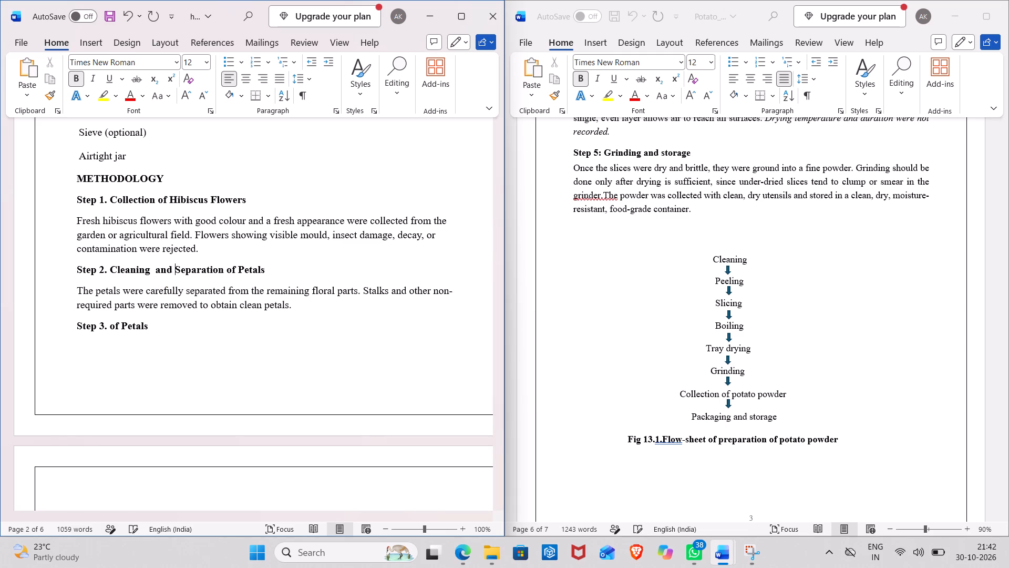
Delete the leftover "Step 3. of Petals" heading and join its paragraph onto the Step 2 paragraph.
left_click_drag(148, 323, 119, 331)
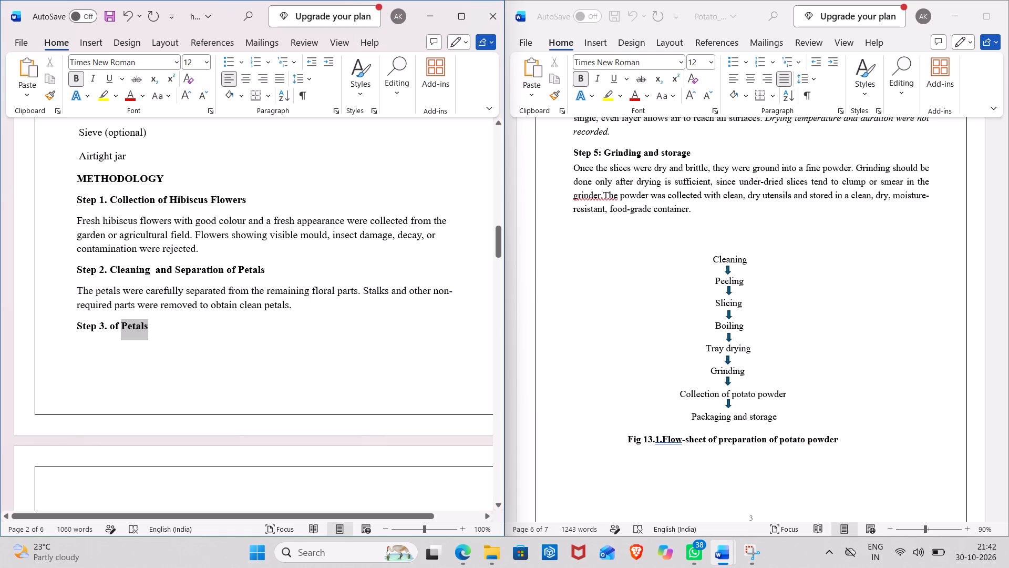
left_click_drag(119, 331, 86, 329)
key("BackSpace")
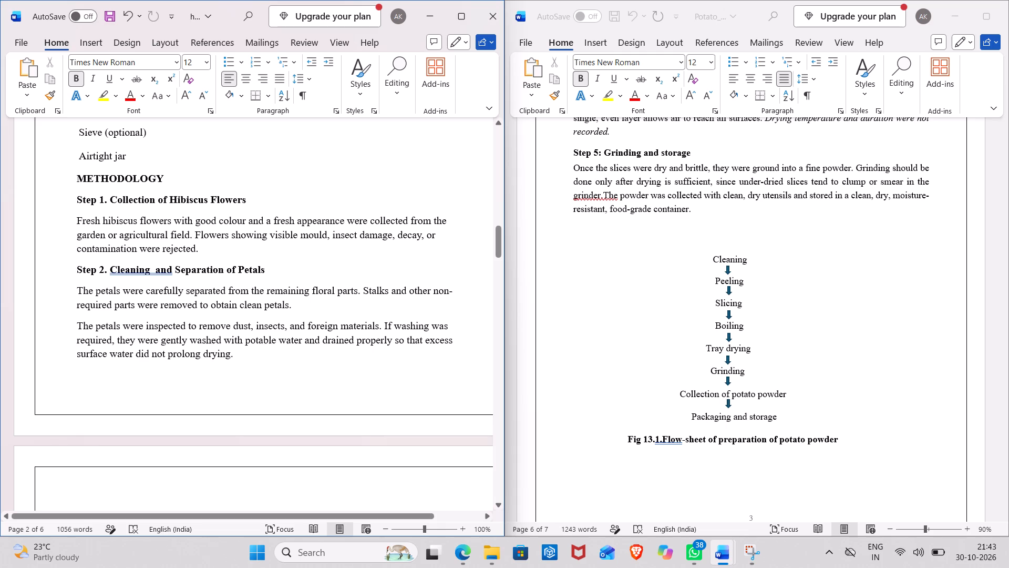
key("BackSpace")
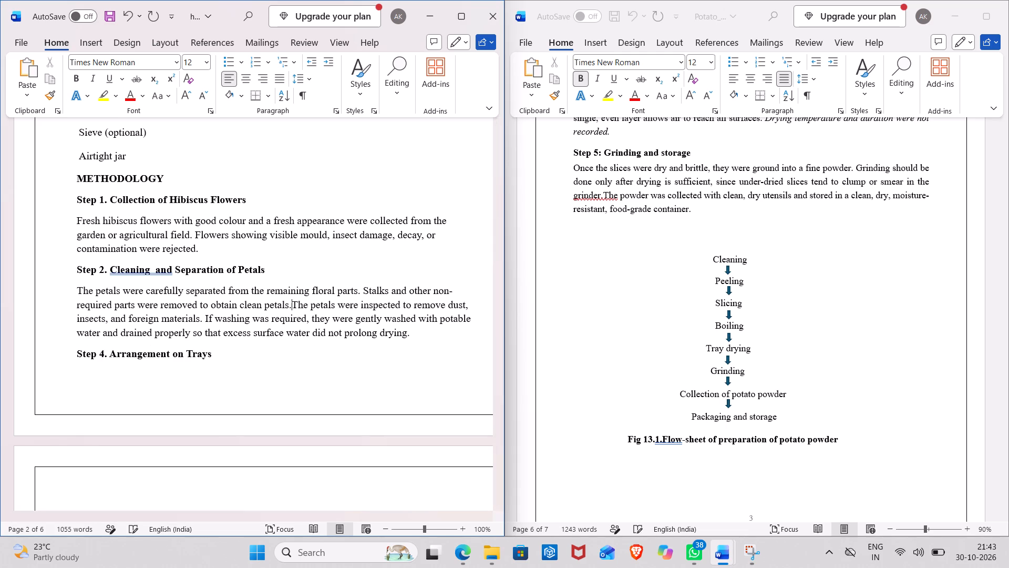
Remove the extra space between "Cleaning" and "and" in the Step 2 heading.
scroll(163, 331, "down", 1)
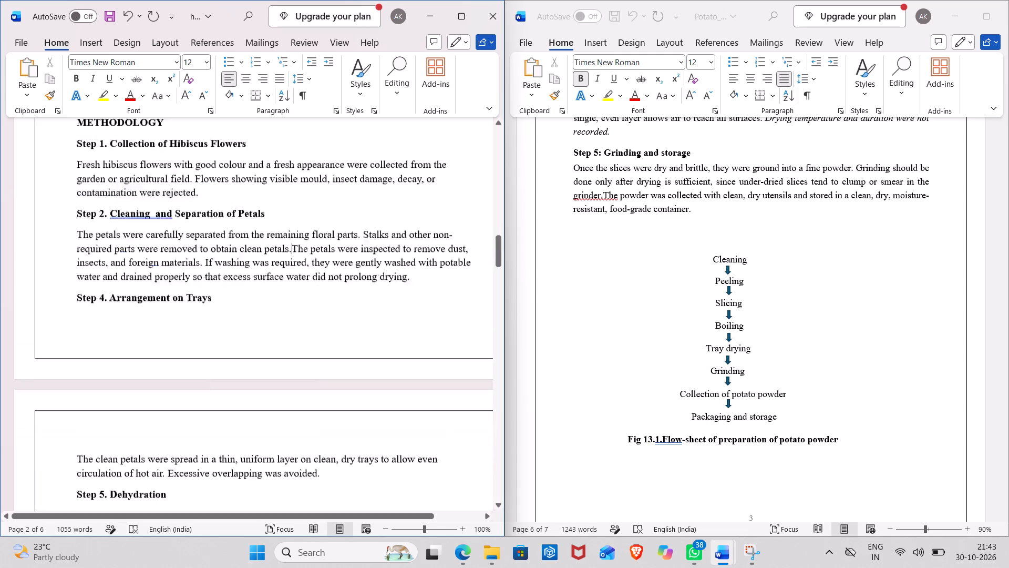
scroll(163, 331, "down", 1)
scroll(75, 155, "up", 1)
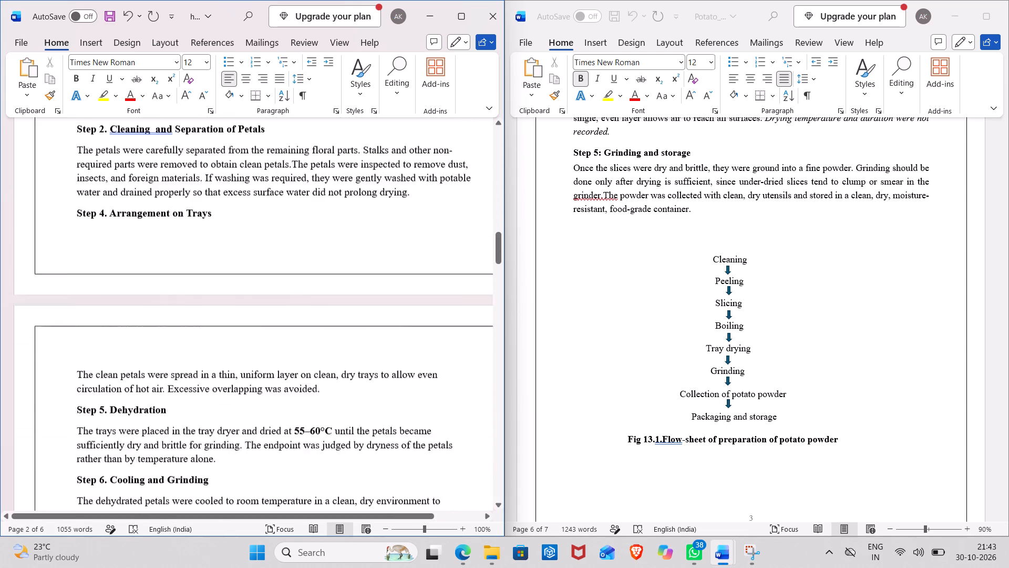
scroll(75, 155, "up", 2)
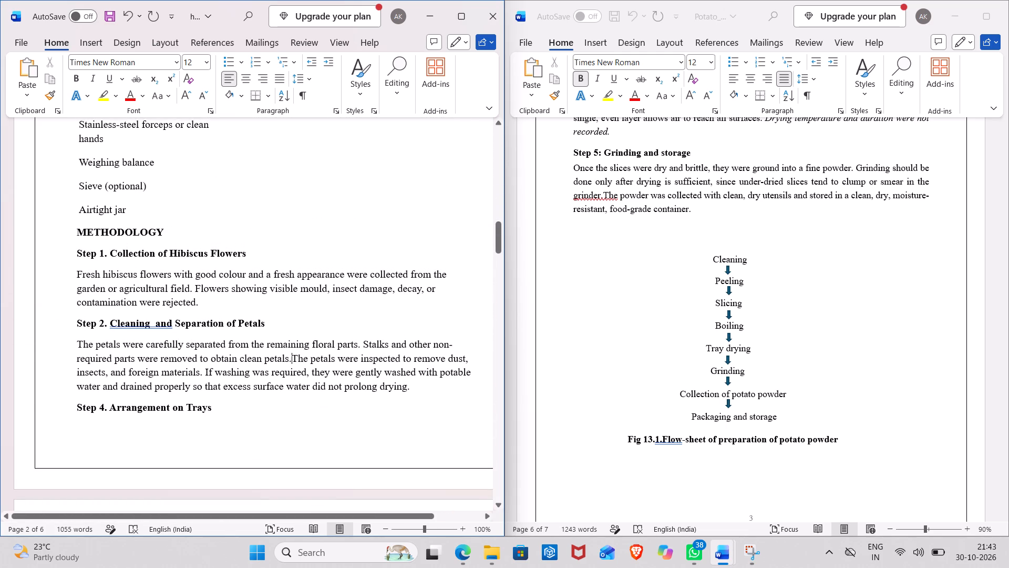
left_click(156, 323)
key("BackSpace")
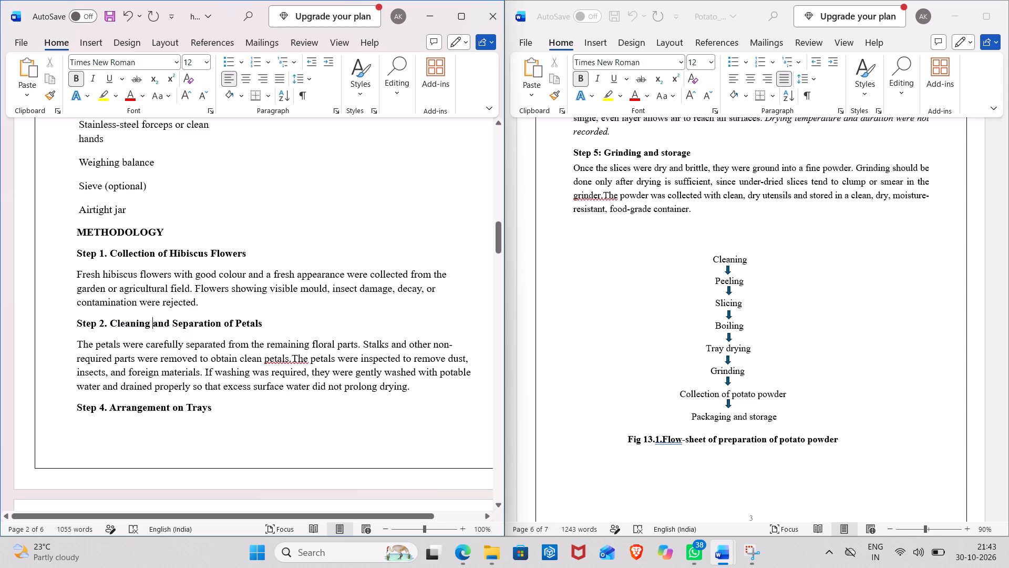
Insert an empty line before the "Step 4. Arrangement on Trays" heading.
left_click(76, 408)
key("Return")
Copy the block arrow below "Cleaning" in the potato powder flow-sheet and paste six copies beside the hibiscus flow chart.
scroll(76, 408, "down", 2)
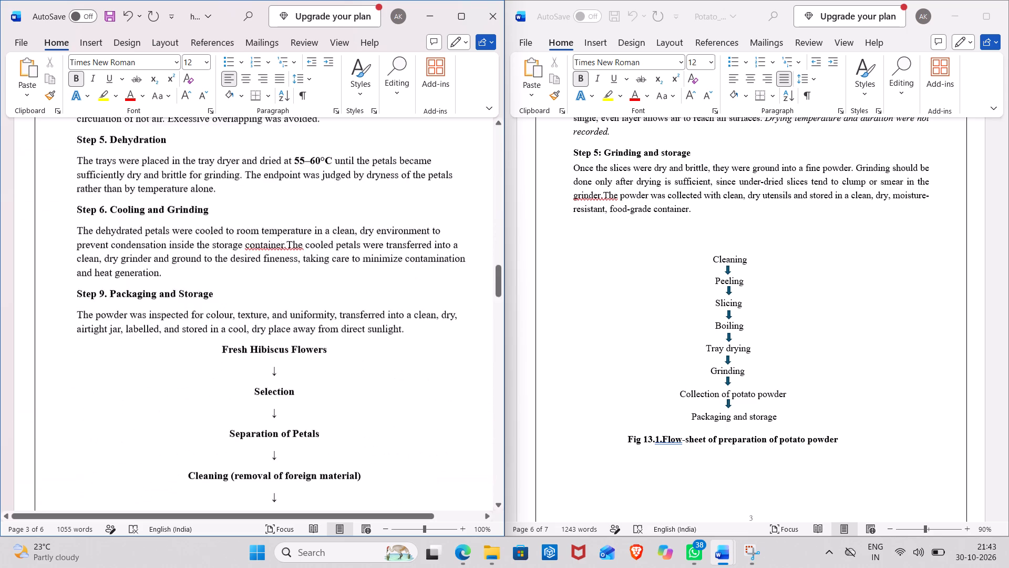
scroll(76, 408, "down", 4)
scroll(76, 408, "up", 1)
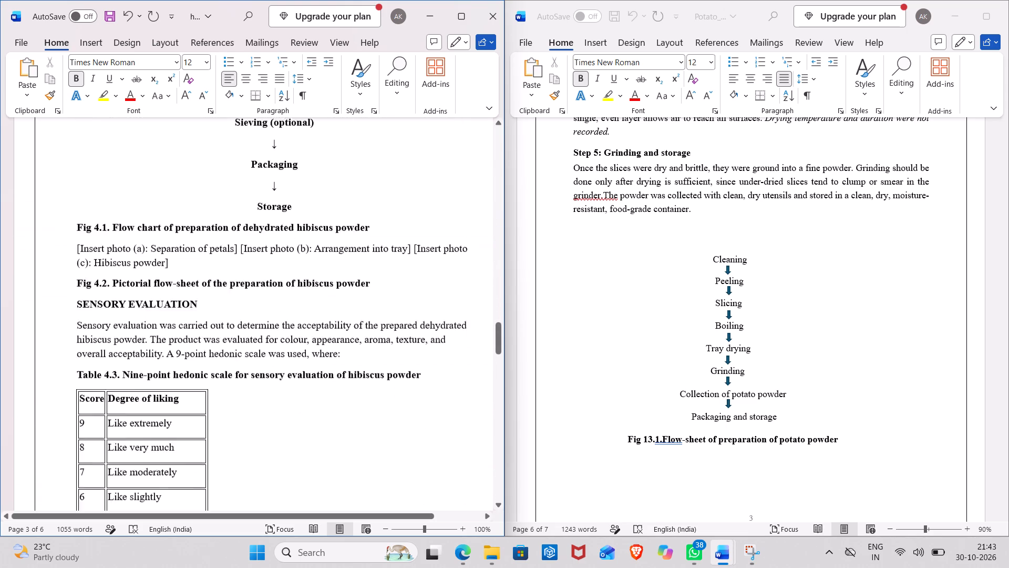
scroll(76, 408, "up", 1)
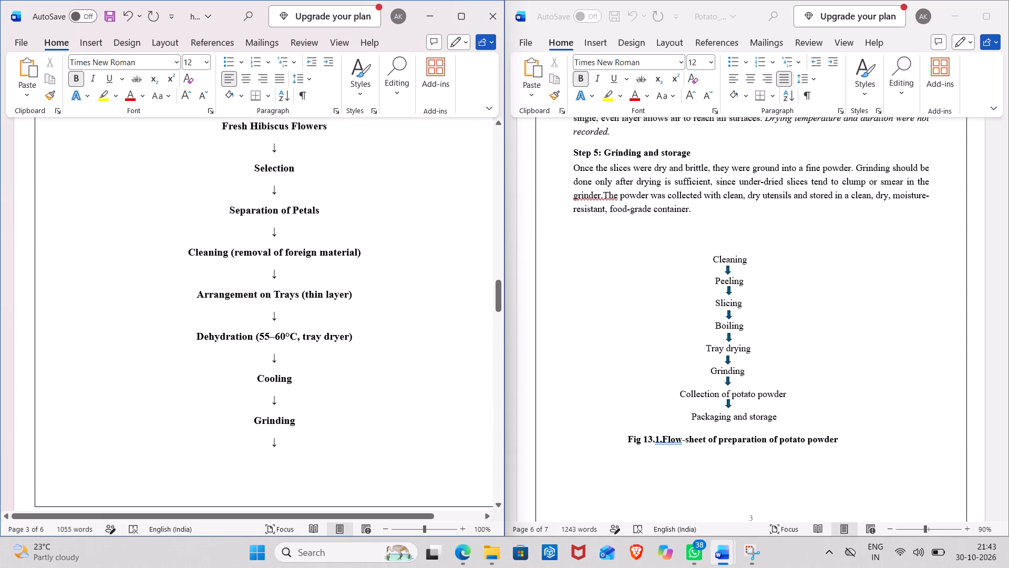
left_click(728, 267)
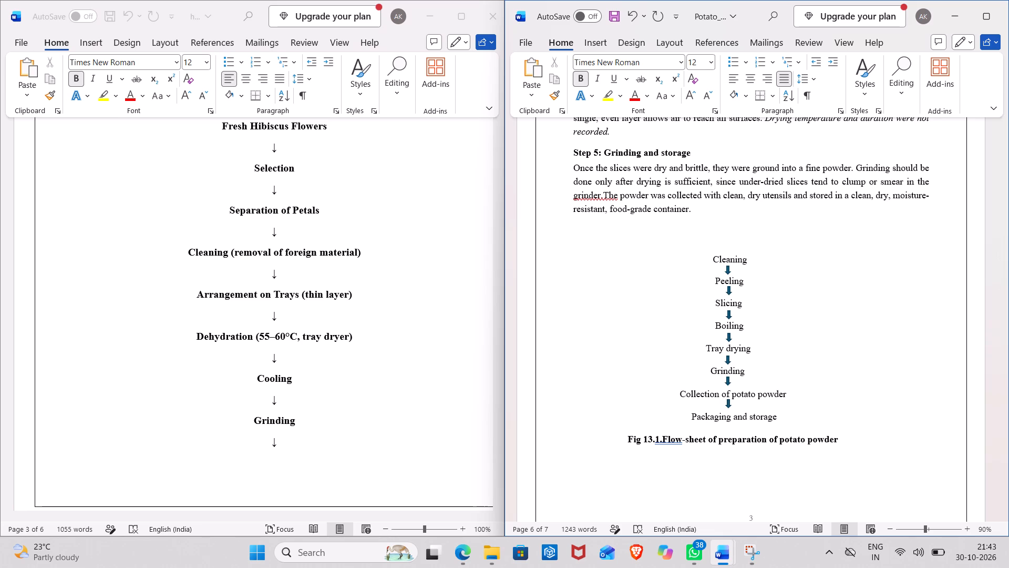
left_click(728, 272)
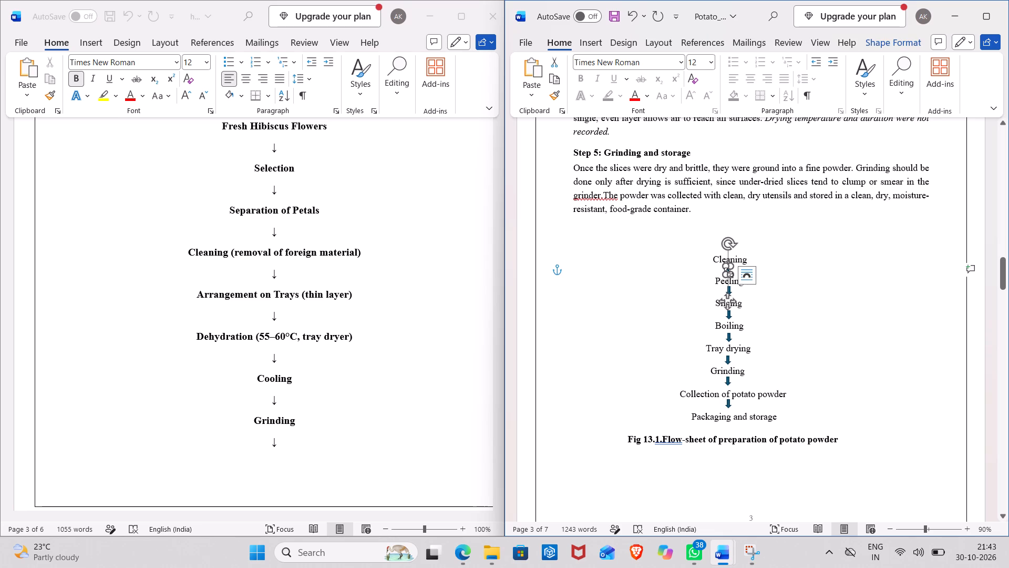
key("ctrl+c")
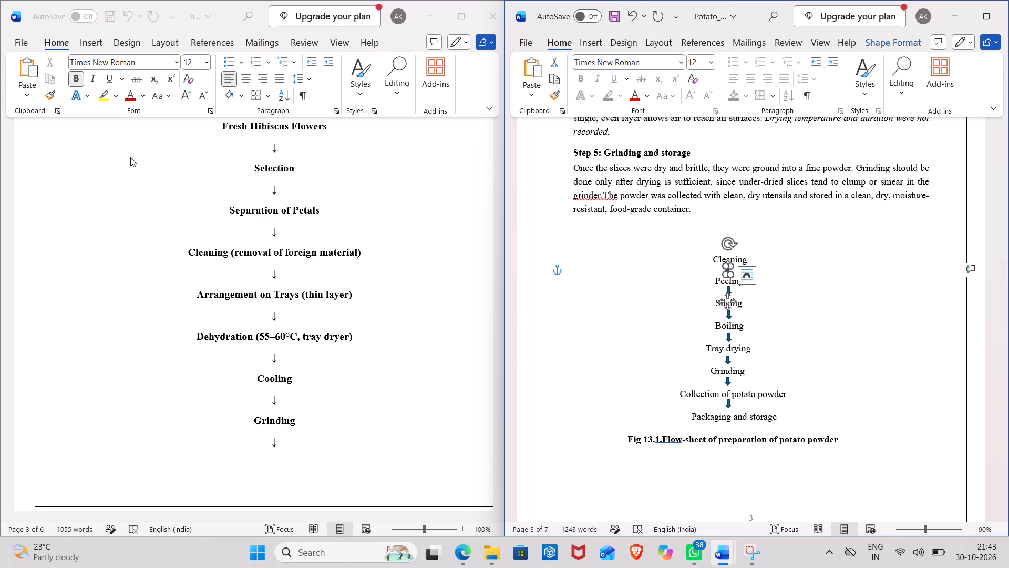
left_click(127, 155)
left_click(127, 155)
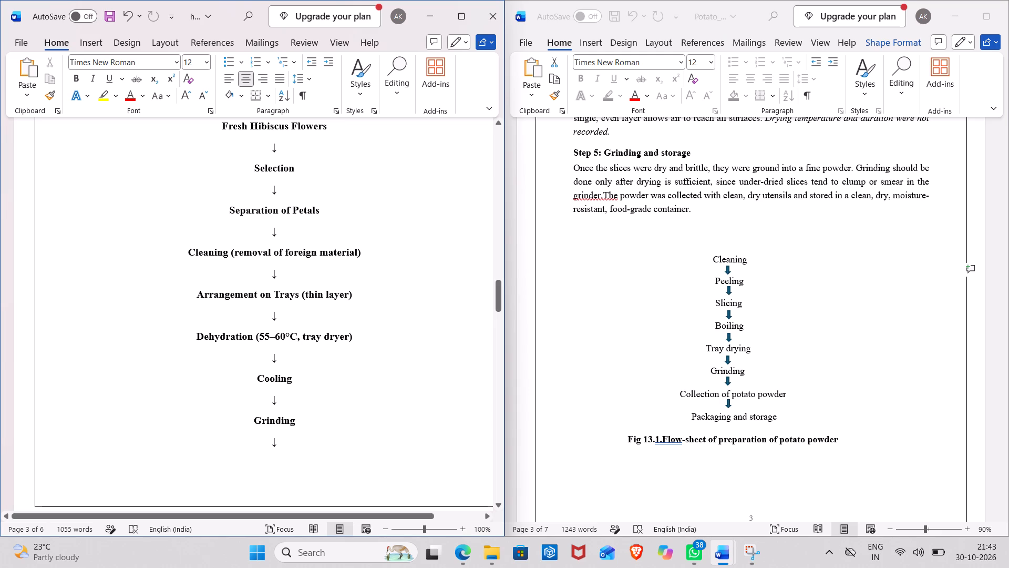
key("ctrl+v")
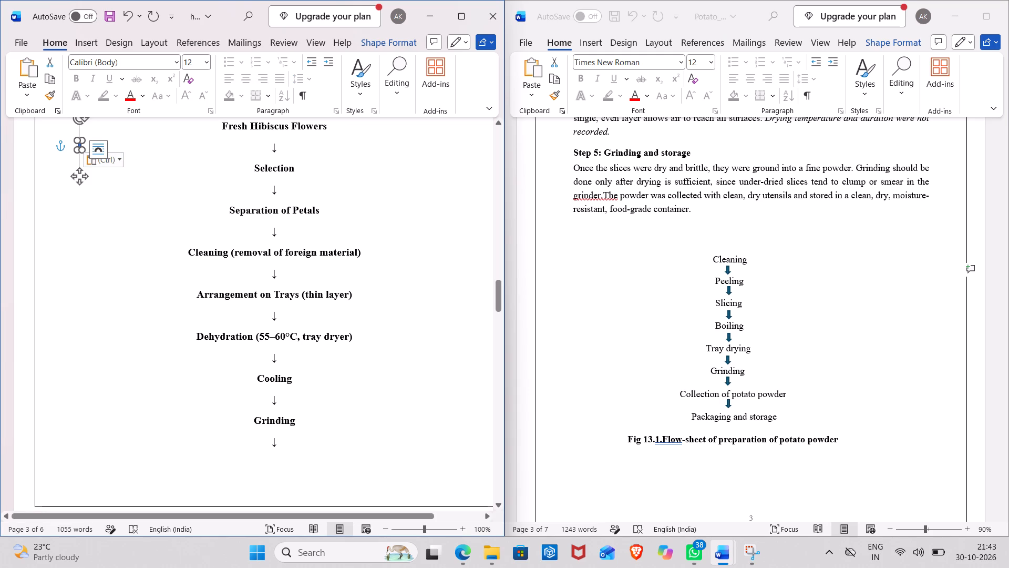
key("ctrl+v")
key("ctrl+v")
key("ctrl+v")
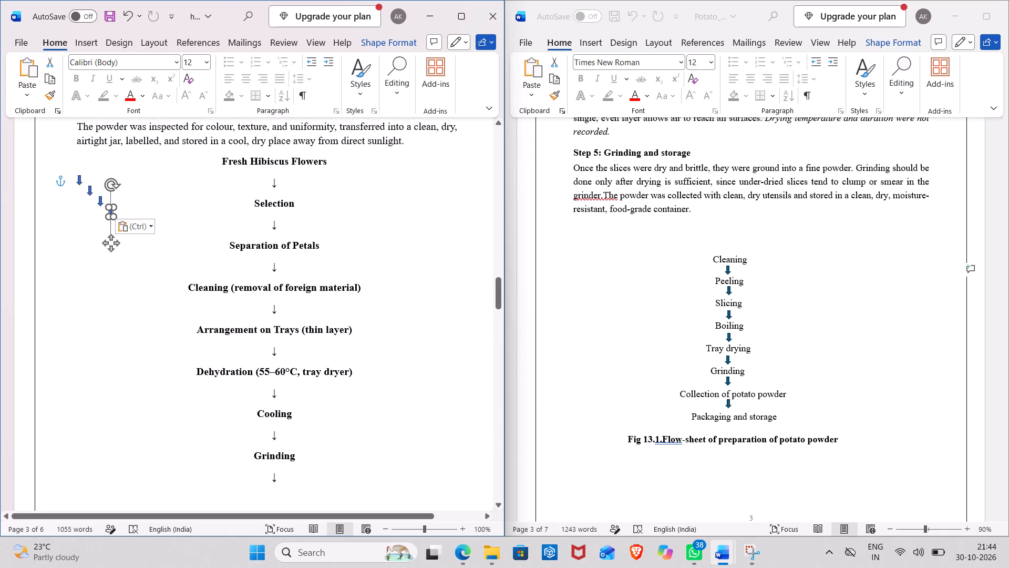
key("ctrl+v")
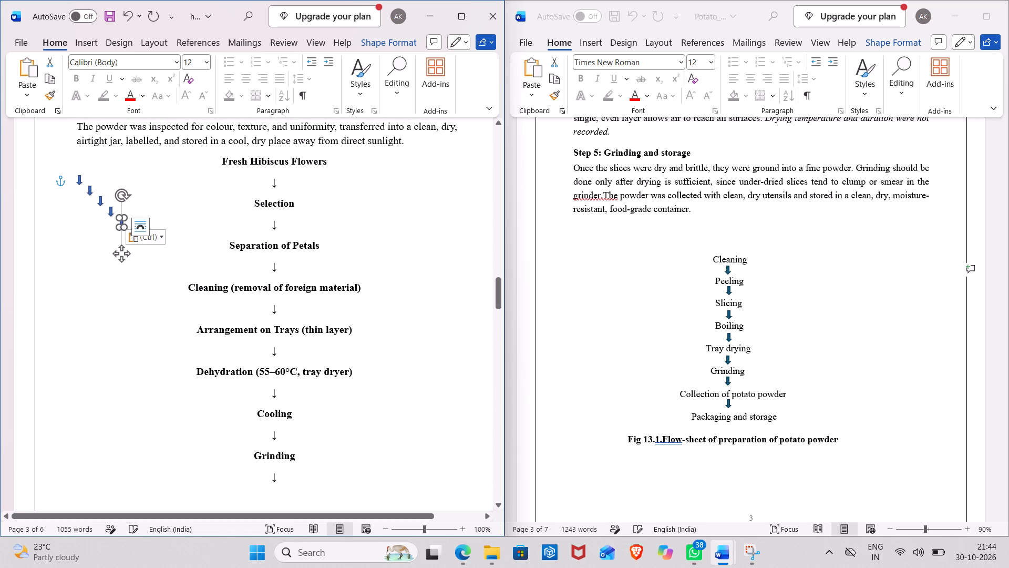
key("ctrl+v")
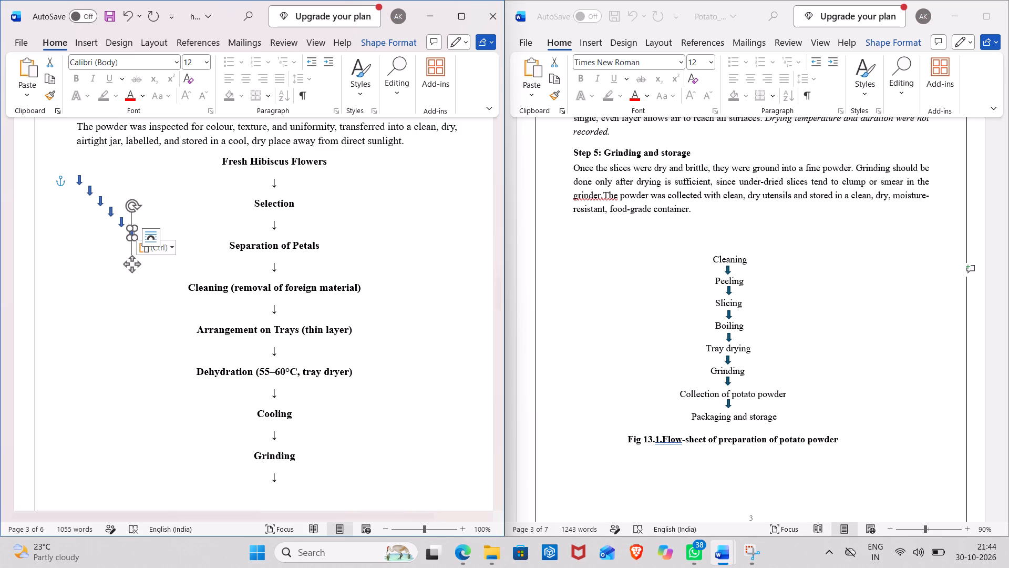
Paste three more copies of the block arrow beside the hibiscus flow chart.
key("ctrl+v")
key("ctrl+v")
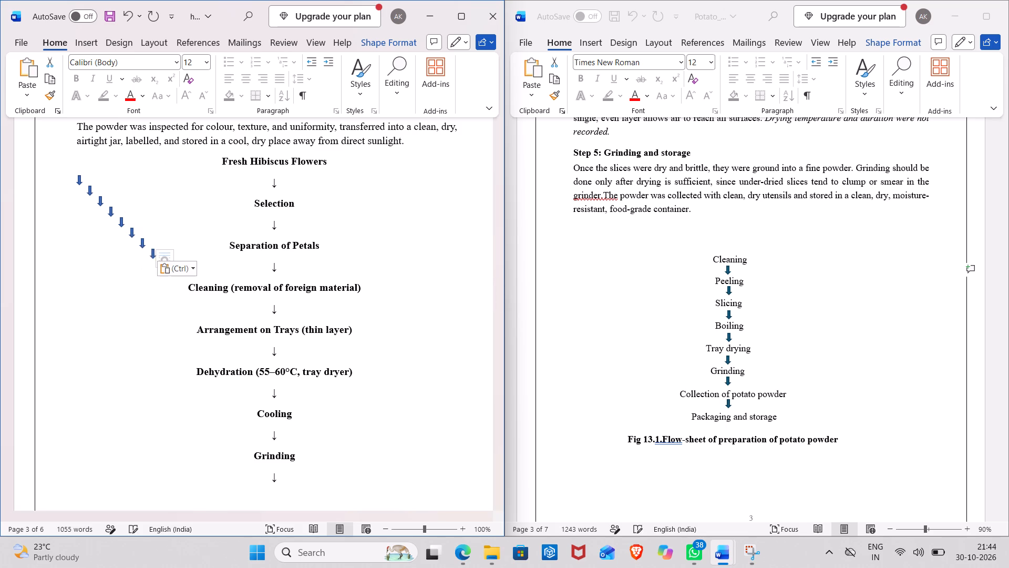
key("ctrl+v")
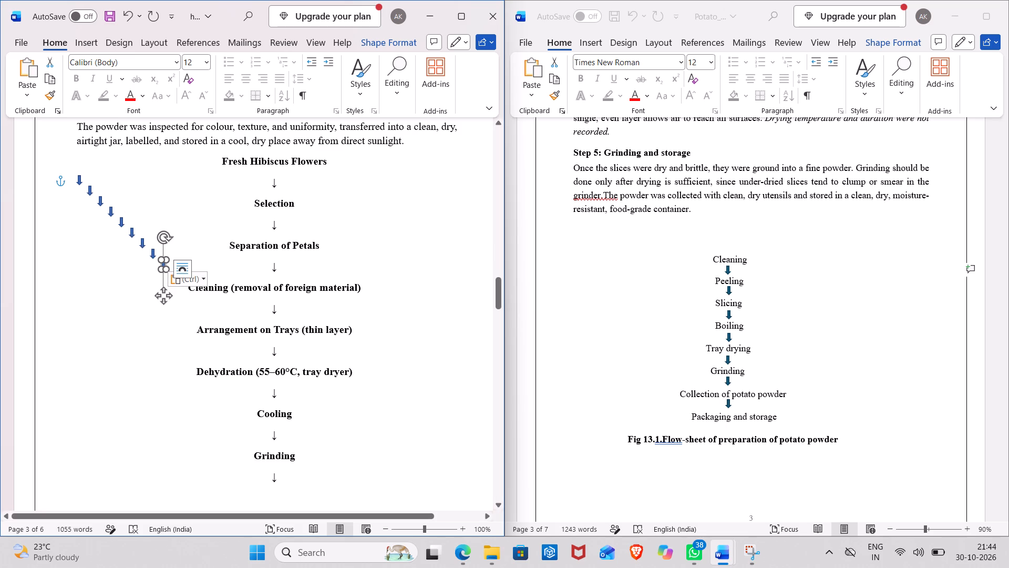
Delete the text arrows and their lines below "Fresh Hibiscus Flowers", "Selection" and "Separation of Petals" in the hibiscus flow chart.
left_click(275, 184)
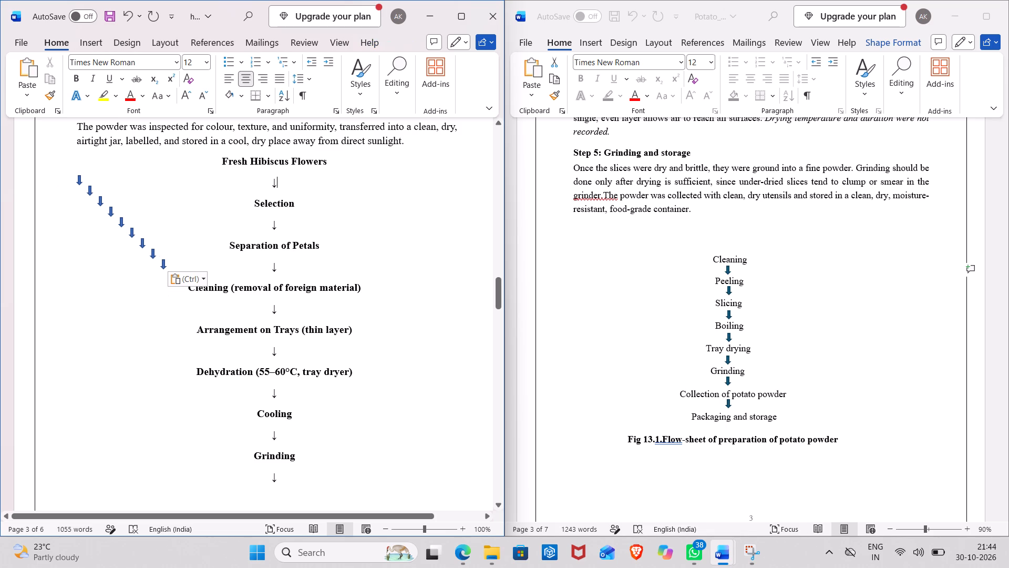
key("BackSpace")
key("BackSpace")
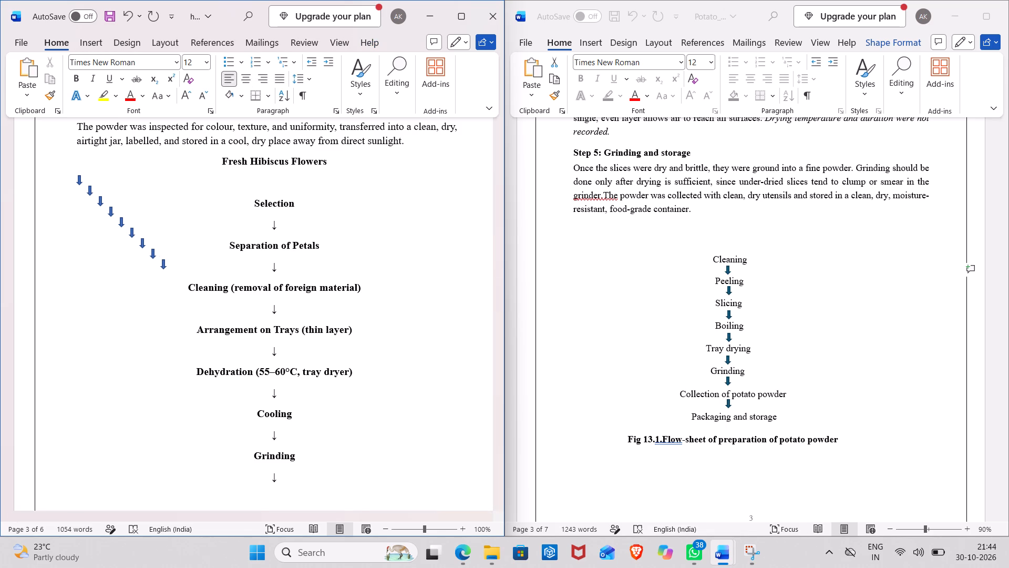
key("BackSpace")
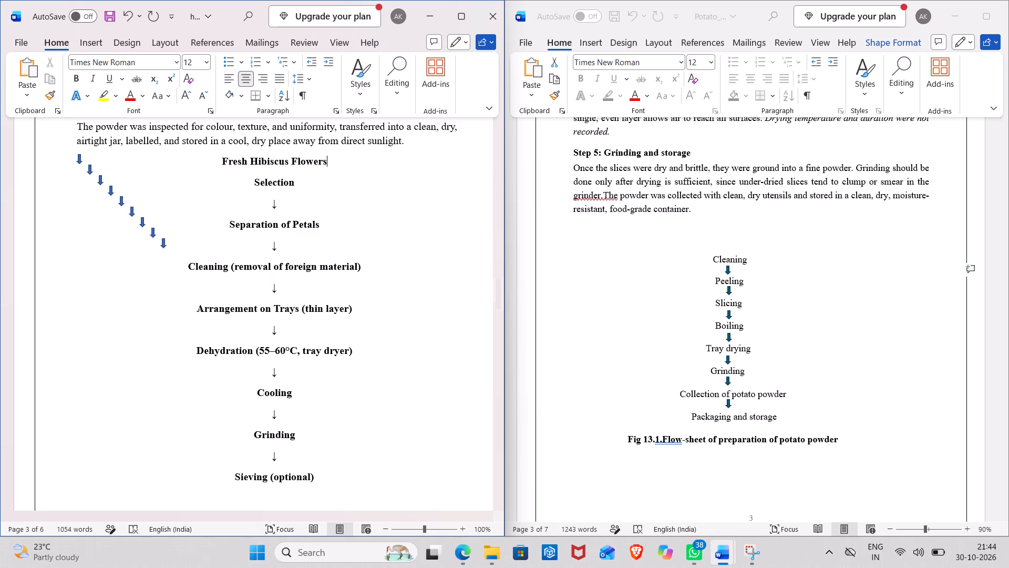
left_click(280, 201)
key("BackSpace")
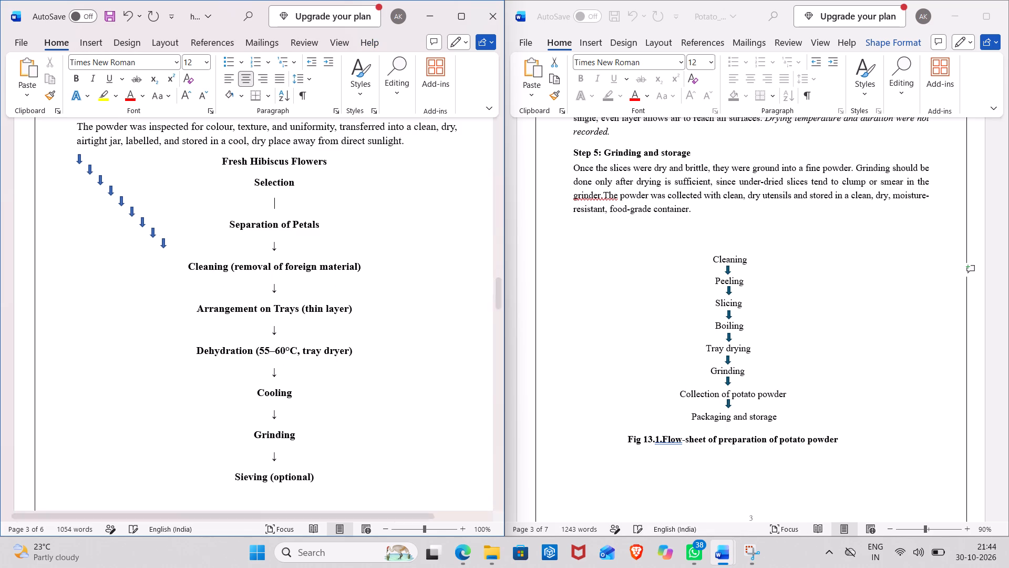
key("BackSpace")
key("BackSpace")
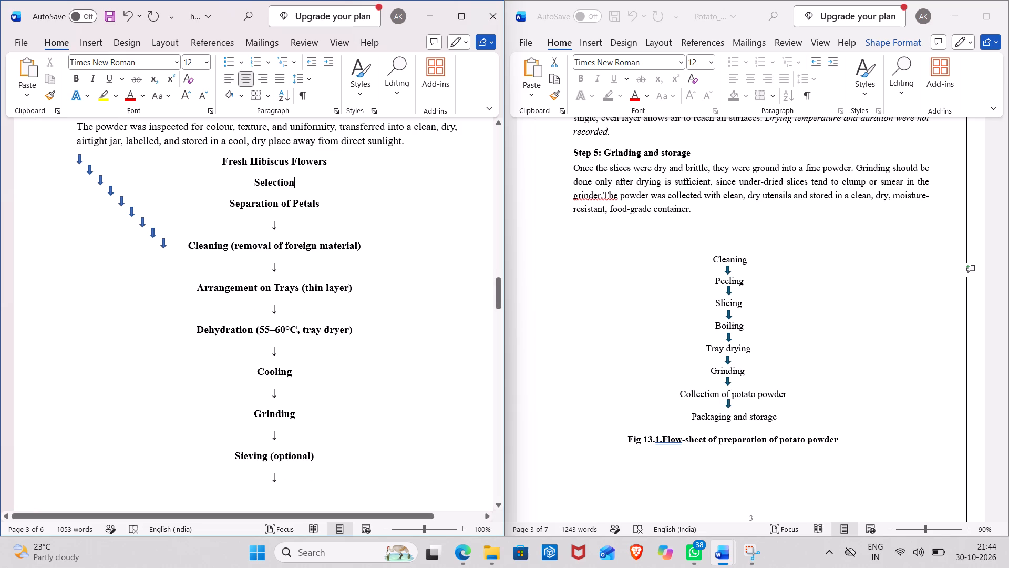
left_click(295, 225)
key("BackSpace")
key("BackSpace")
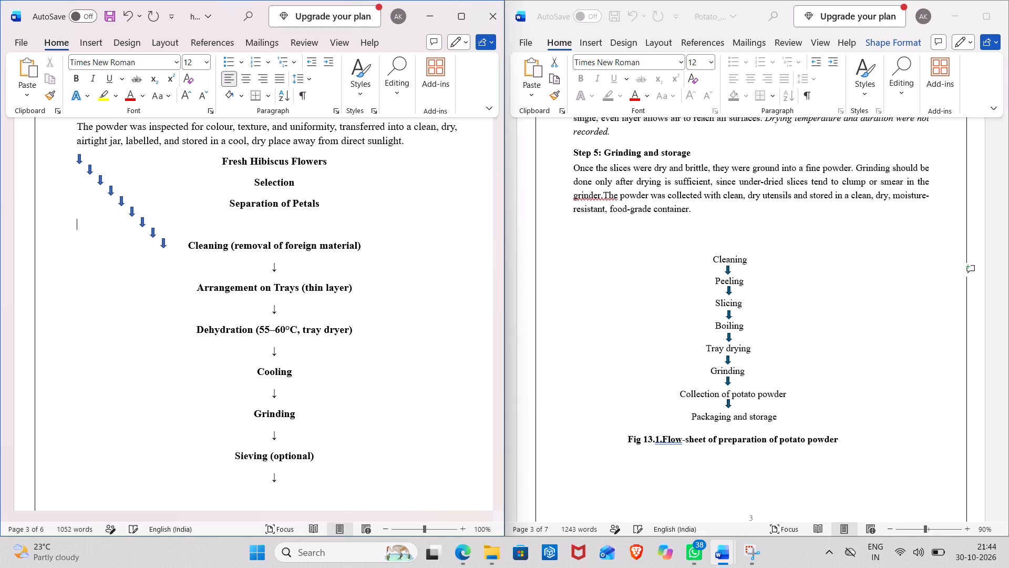
key("BackSpace")
Delete the text arrows and their lines below the "Cleaning", "Arrangement on Trays" and "Dehydration" entries of the hibiscus flow chart.
left_click(303, 247)
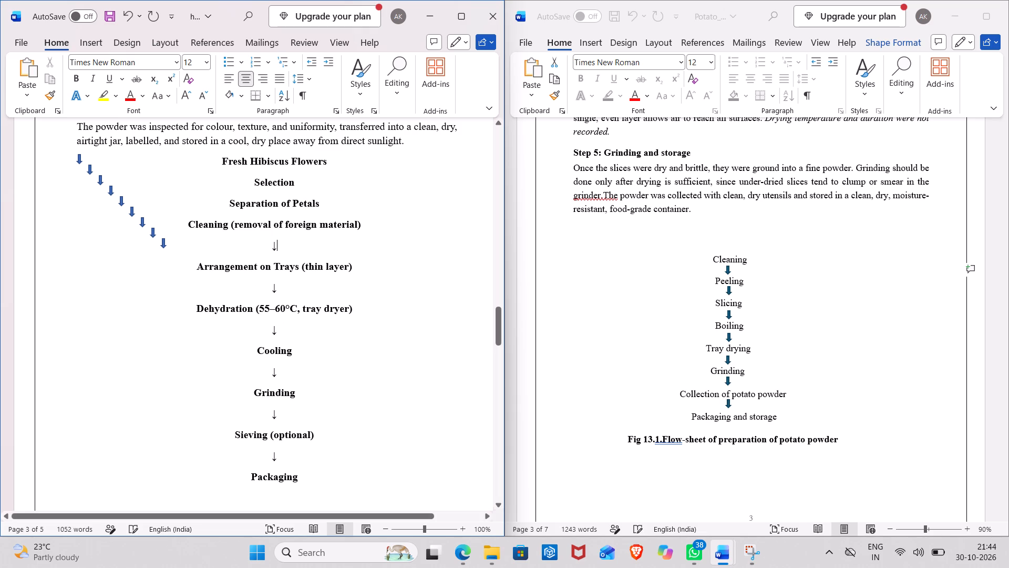
key("BackSpace")
key("BackSpace")
key("BackSpace")
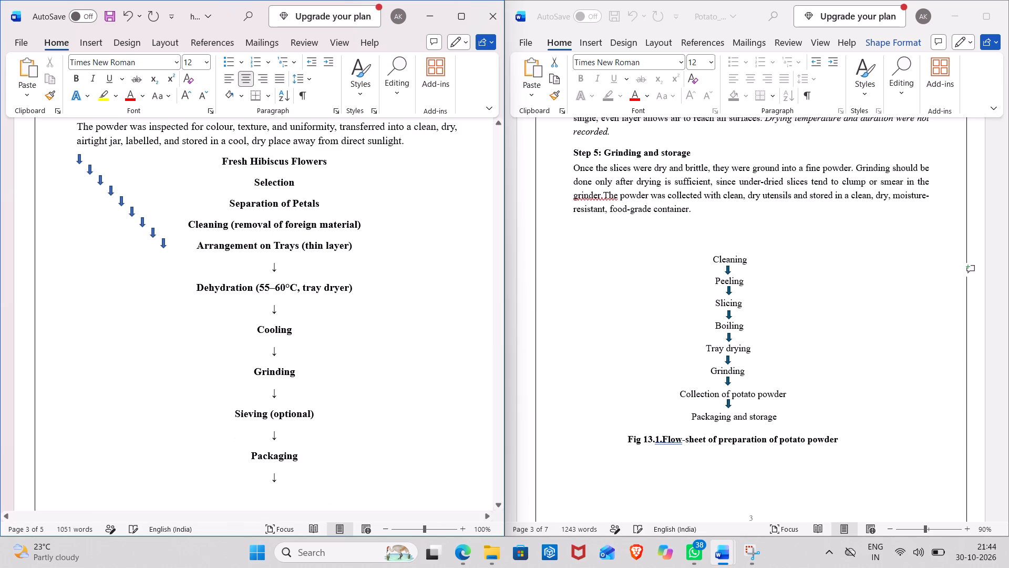
left_click(321, 273)
key("BackSpace")
key("BackSpace")
key("BackSpace")
left_click(299, 293)
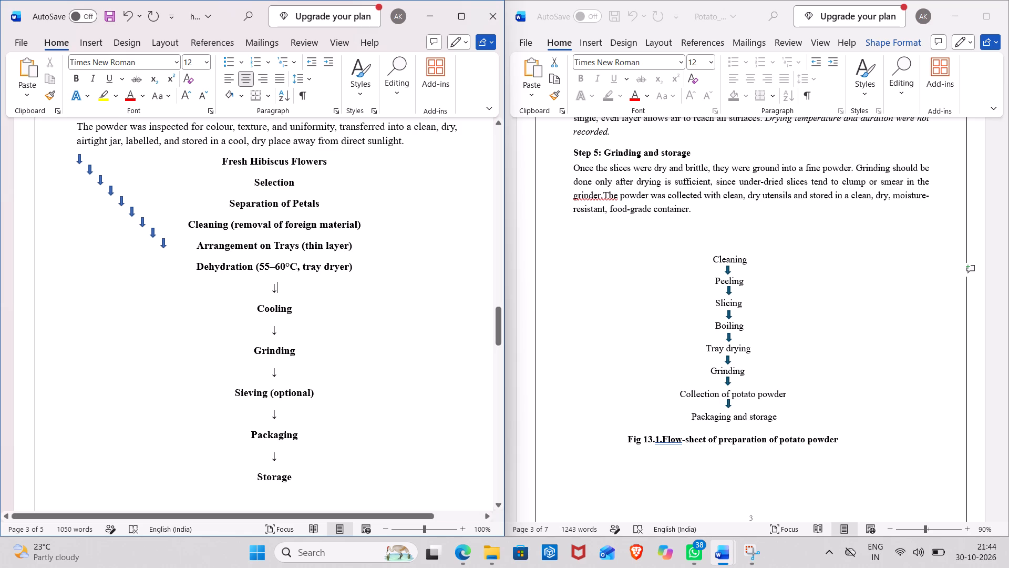
key("BackSpace")
key("BackSpace")
key("BackSpace")
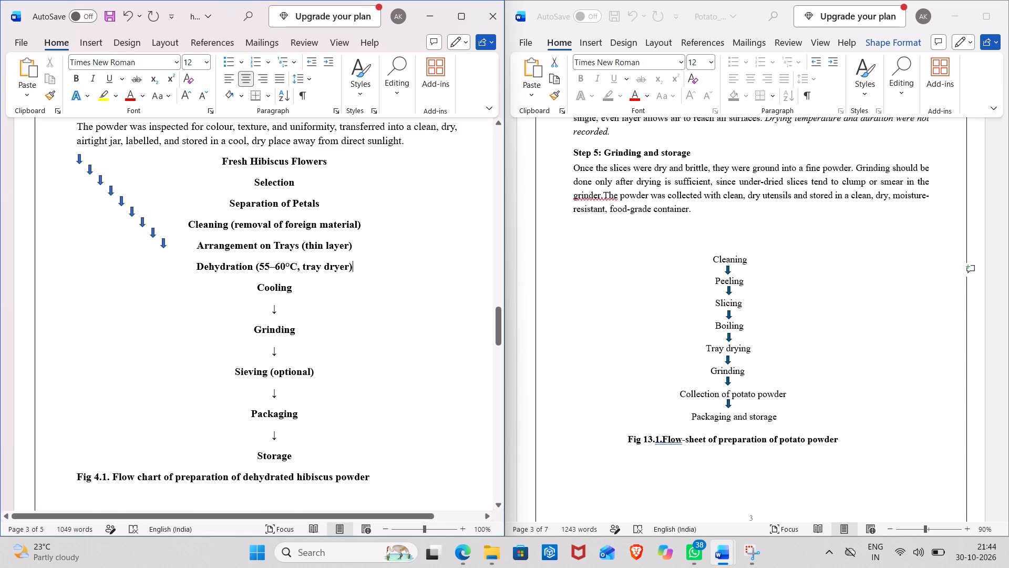
Delete the remaining text arrows and their lines below "Cooling", "Grinding", "Sieving (optional)" and "Packaging" in the hibiscus flow chart.
left_click(286, 312)
key("BackSpace")
key("BackSpace")
key("BackSpace")
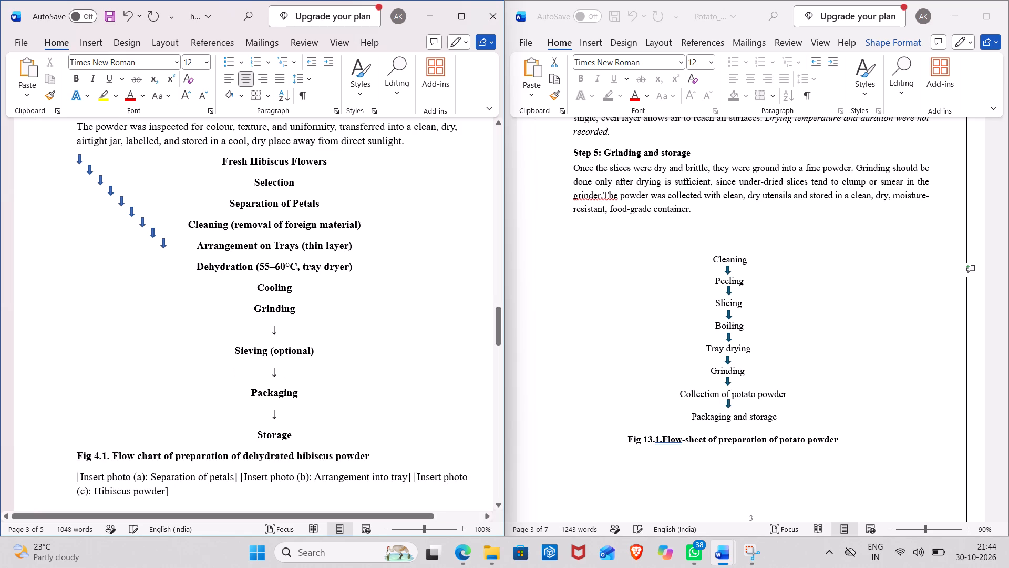
left_click(284, 339)
key("BackSpace")
key("BackSpace")
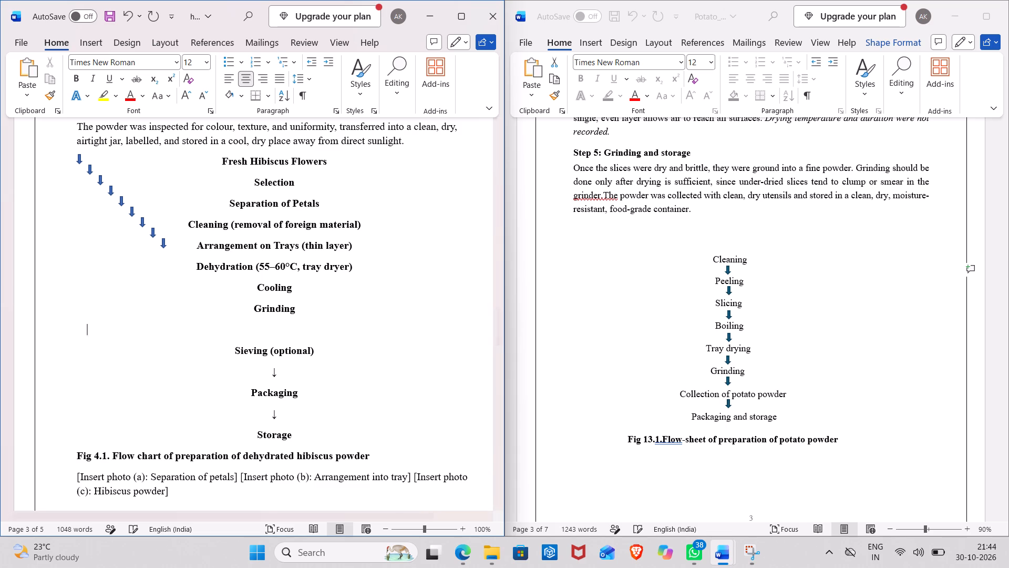
key("BackSpace")
left_click(290, 353)
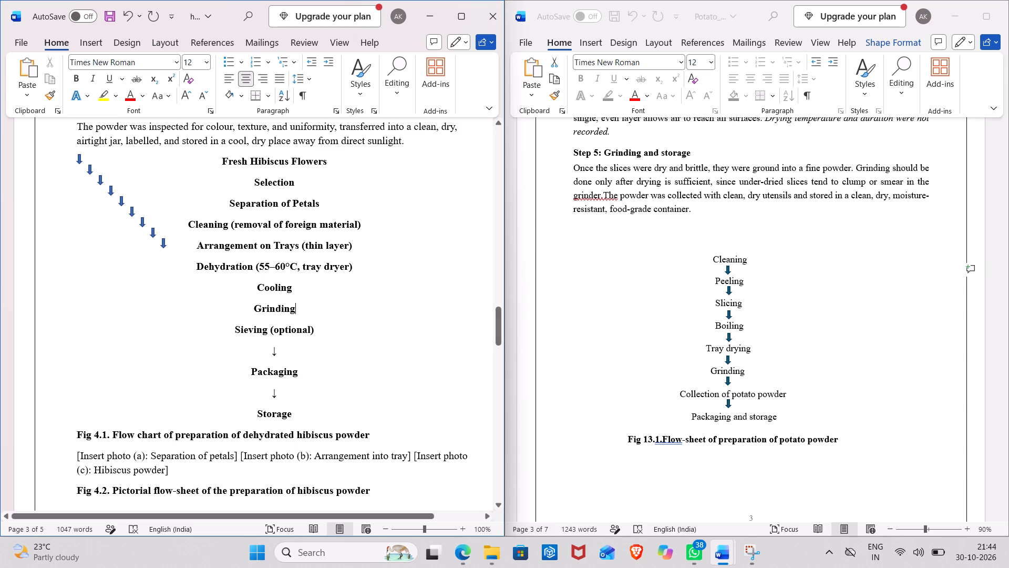
key("BackSpace")
key("BackSpace")
key("BackSpace")
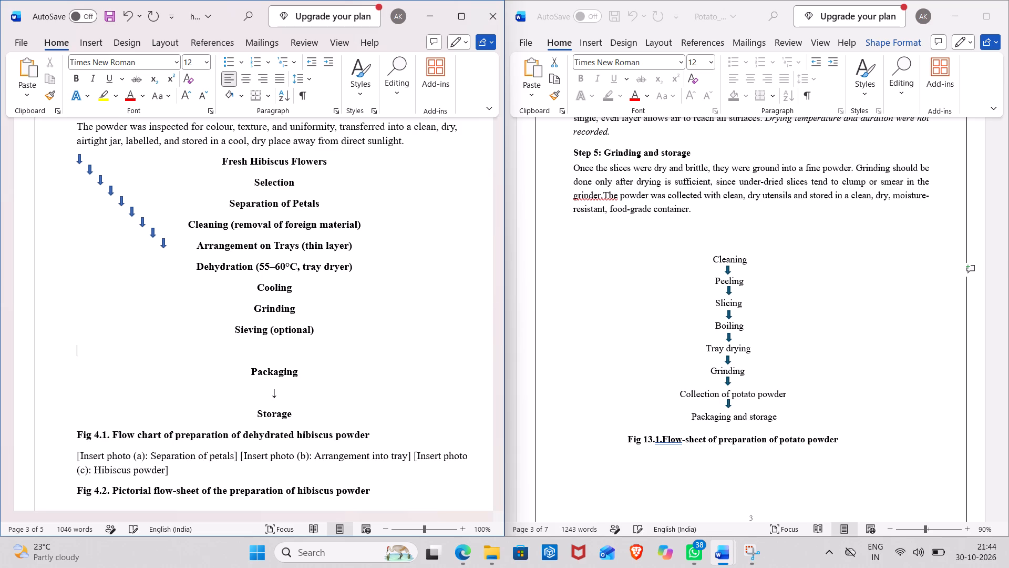
left_click(288, 381)
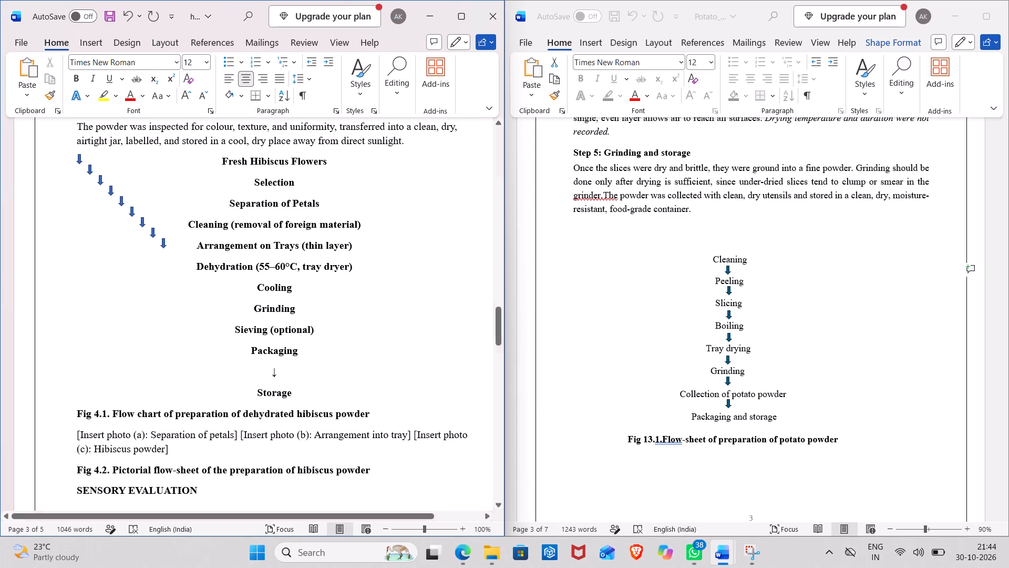
key("BackSpace")
key("BackSpace")
key("BackSpace")
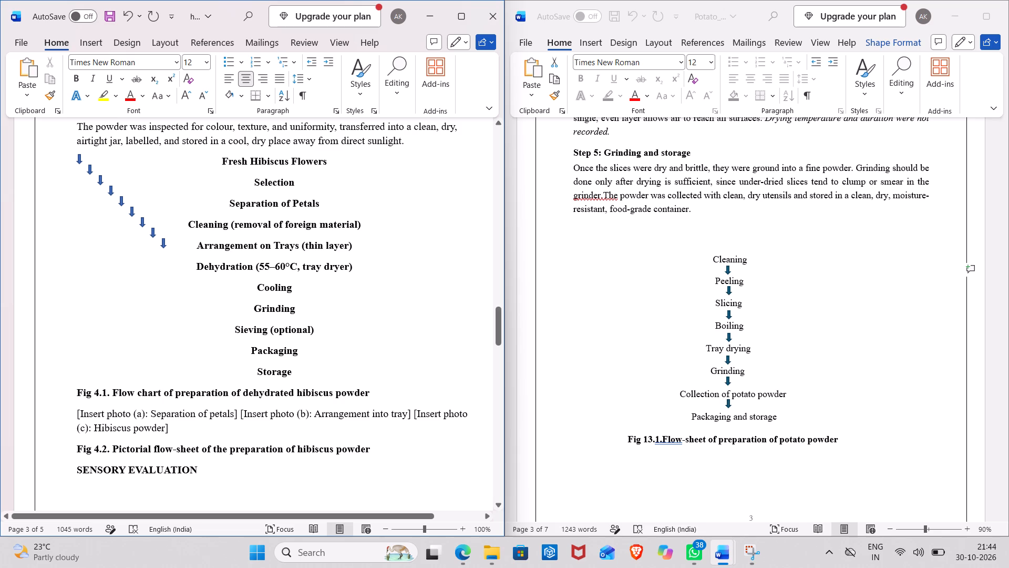
Remove the bold formatting from all hibiscus flow chart entries, from "Fresh Hibiscus Flowers" to "Storage".
left_click_drag(223, 163, 290, 174)
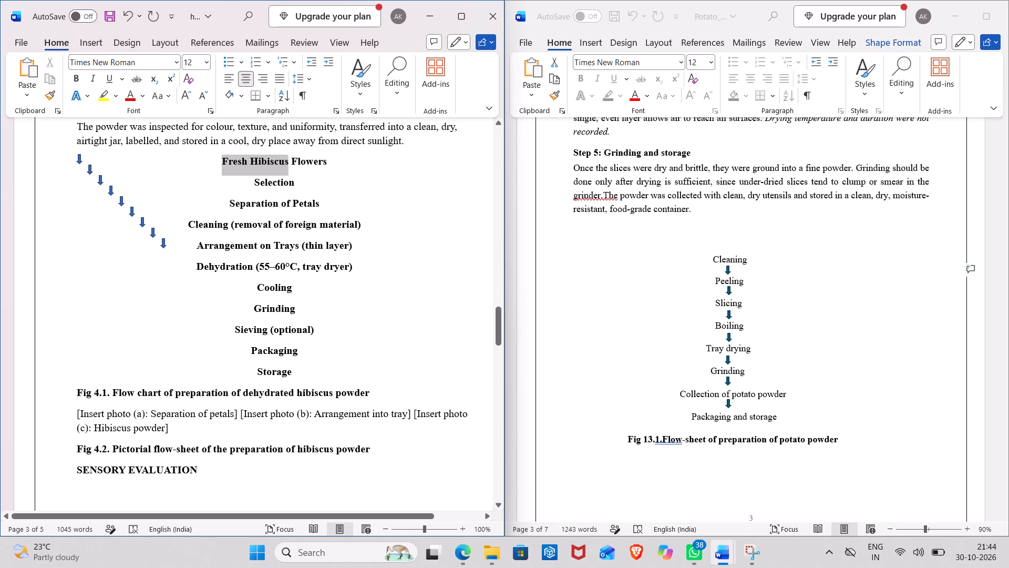
left_click_drag(290, 174, 326, 374)
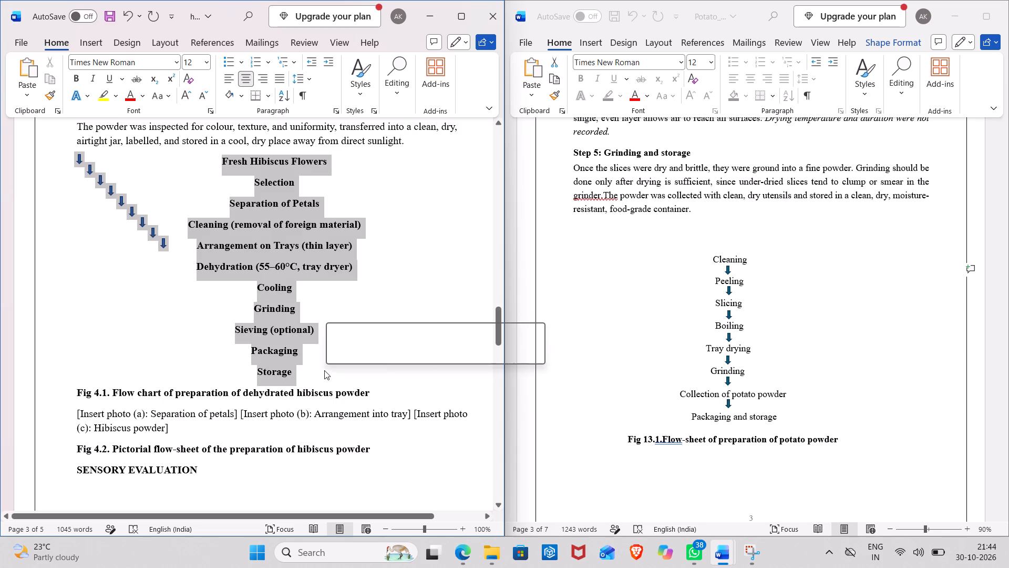
left_click(337, 352)
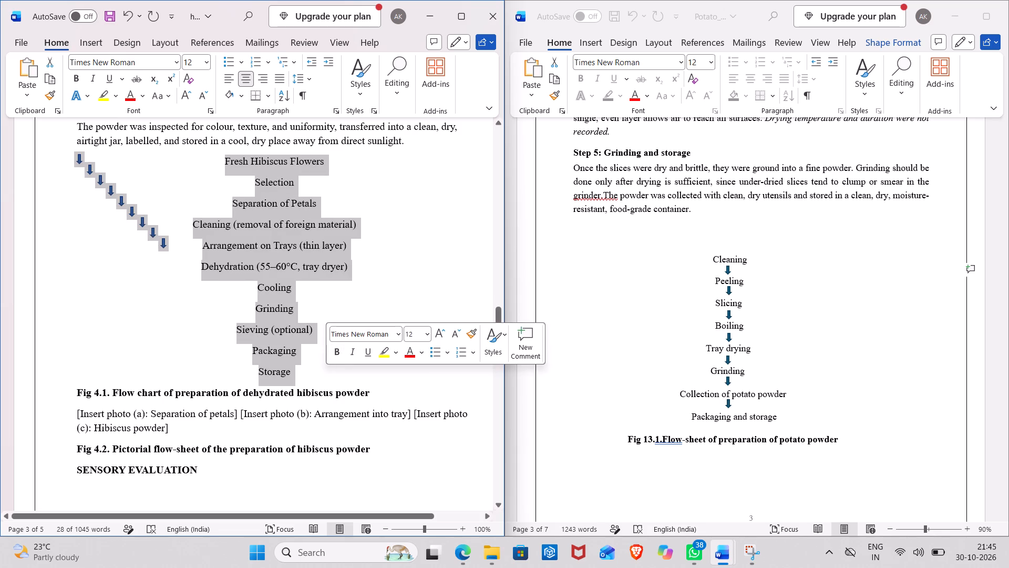
left_click(366, 151)
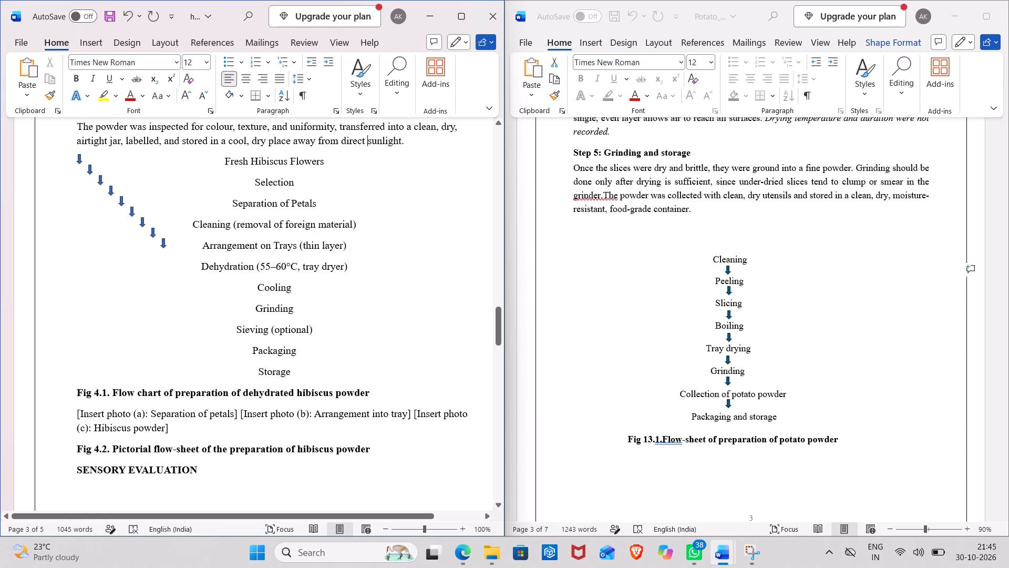
Move three block arrows into the flow chart, centred below "Fresh Hibiscus Flowers", "Selection" and "Separation of Petals".
left_click_drag(80, 162, 275, 175)
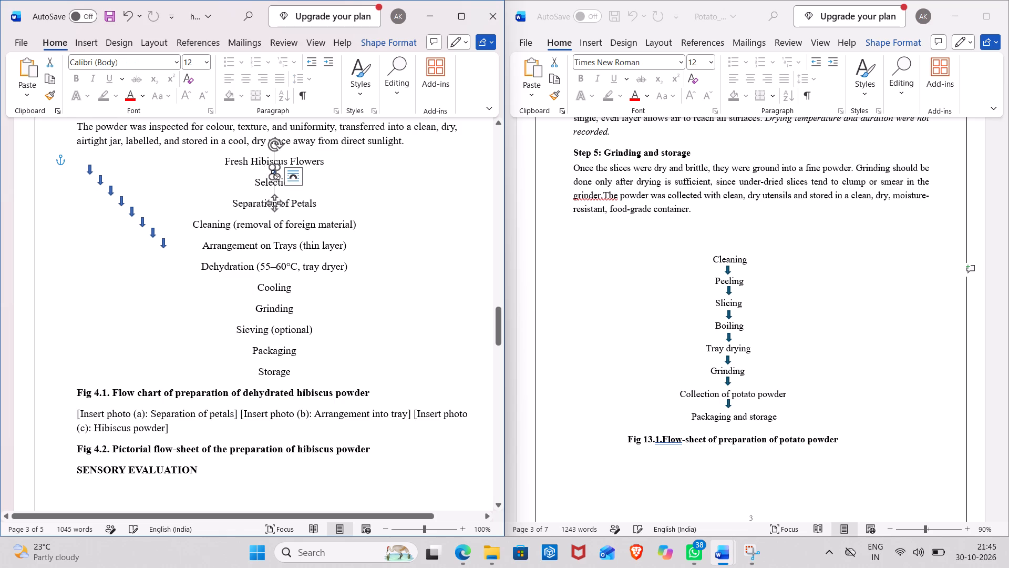
left_click(351, 178)
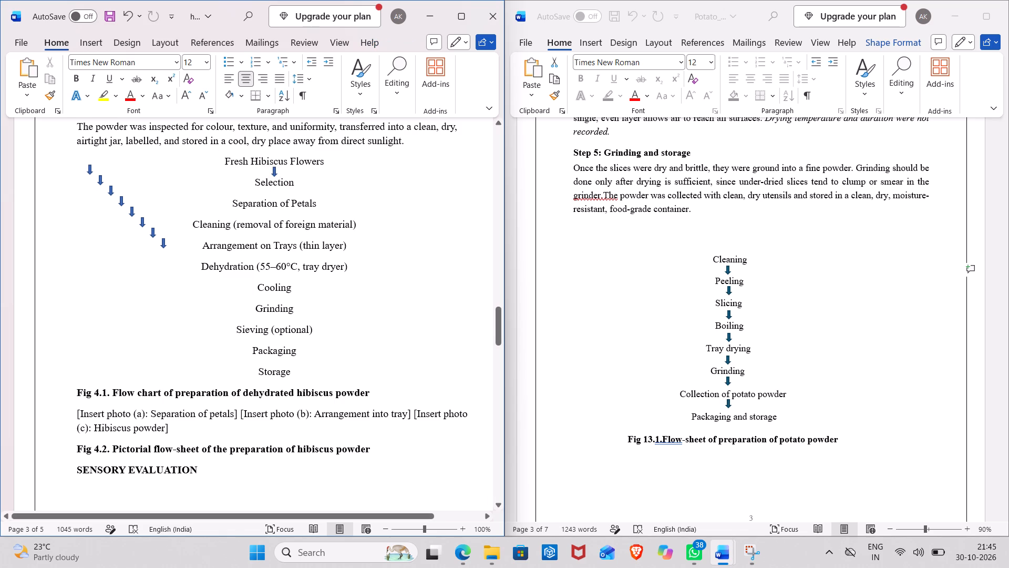
left_click_drag(88, 169, 122, 179)
left_click_drag(122, 179, 274, 192)
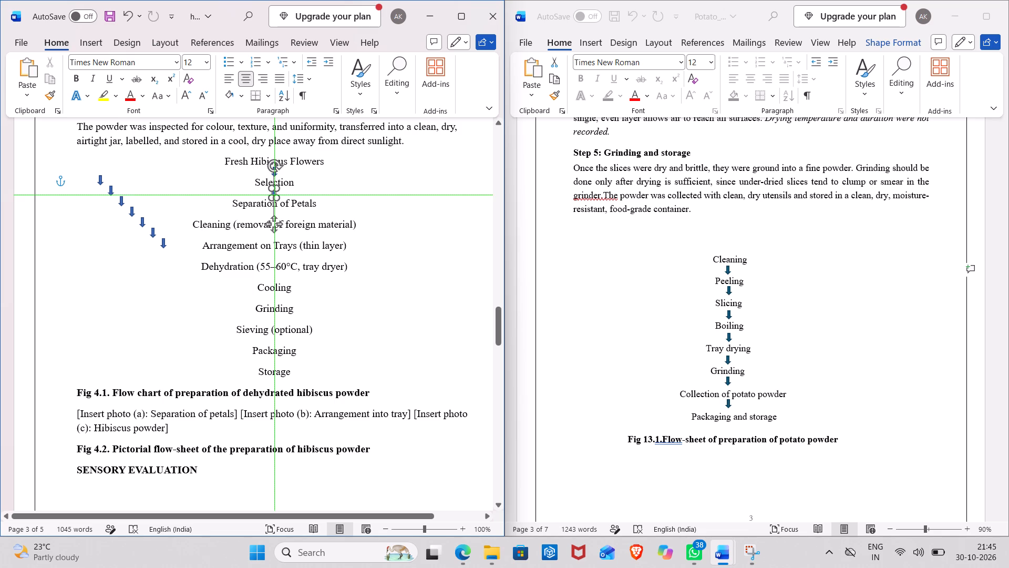
left_click_drag(274, 192, 277, 194)
left_click_drag(100, 177, 275, 212)
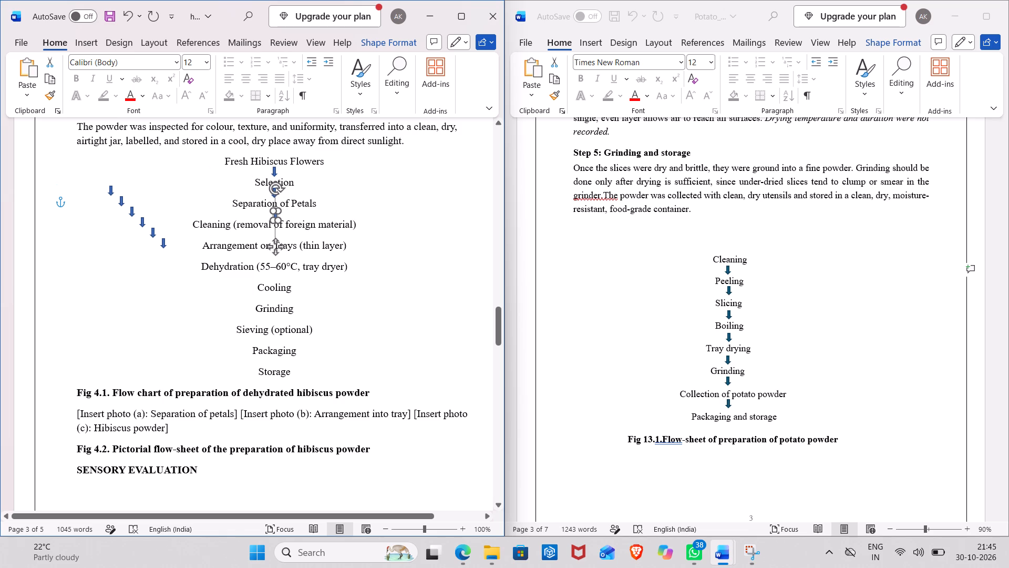
left_click_drag(275, 212, 274, 212)
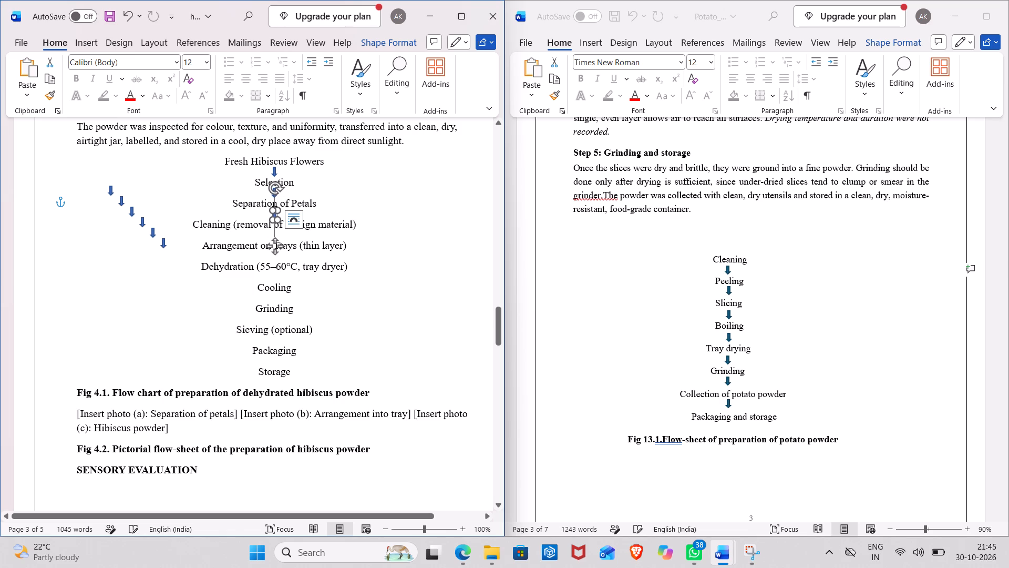
Move three loose block arrows into the hibiscus flow chart, centred below "Cleaning", "Arrangement on Trays" and "Dehydration".
left_click_drag(110, 191, 271, 227)
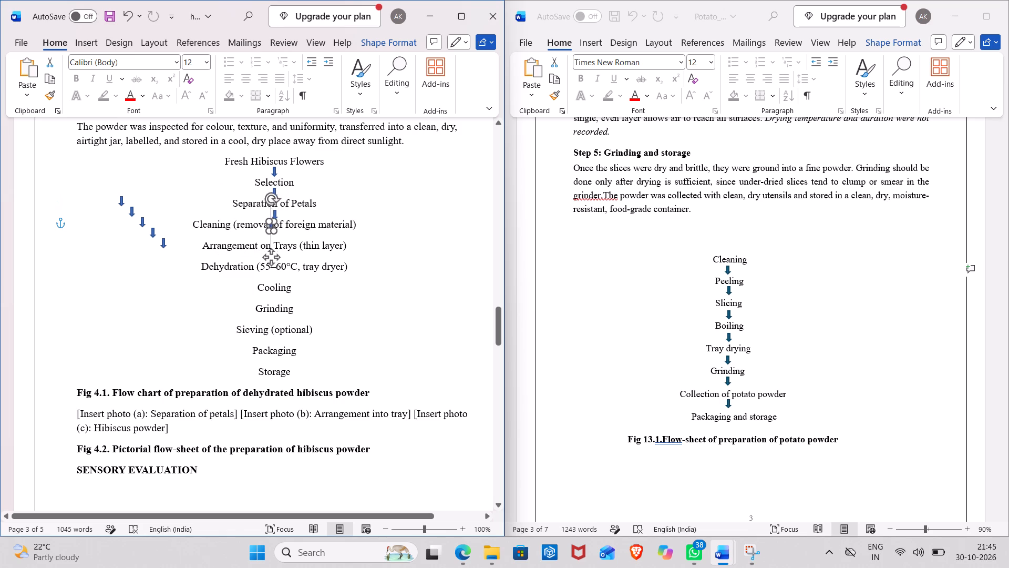
left_click_drag(271, 227, 272, 235)
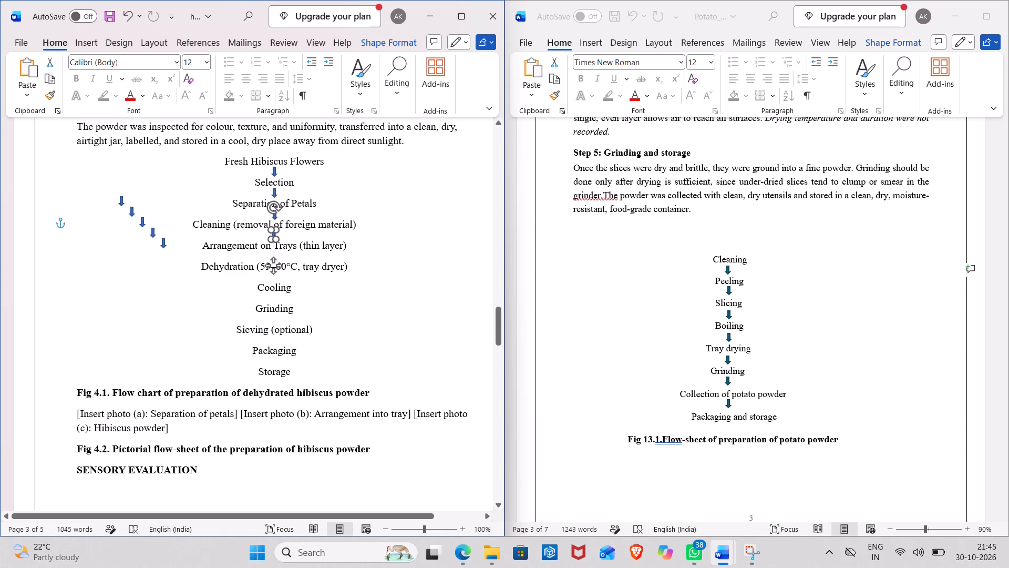
left_click_drag(272, 235, 275, 235)
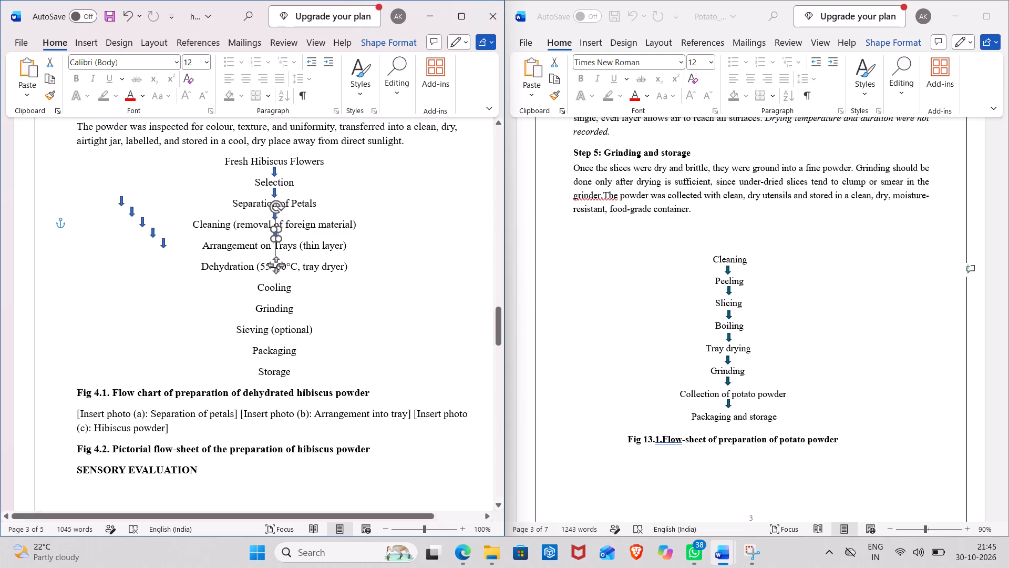
left_click_drag(275, 235, 273, 235)
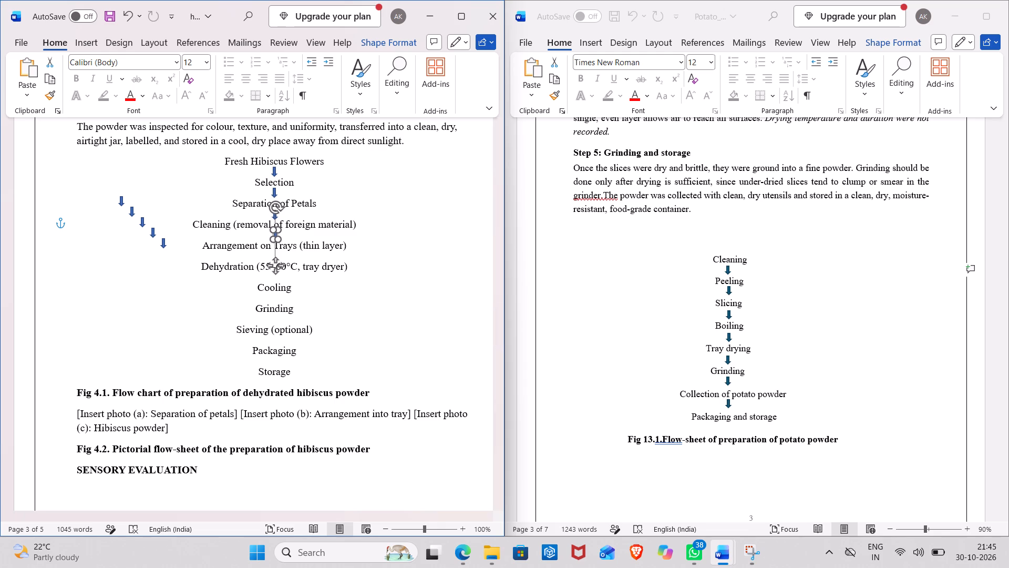
left_click_drag(273, 235, 275, 235)
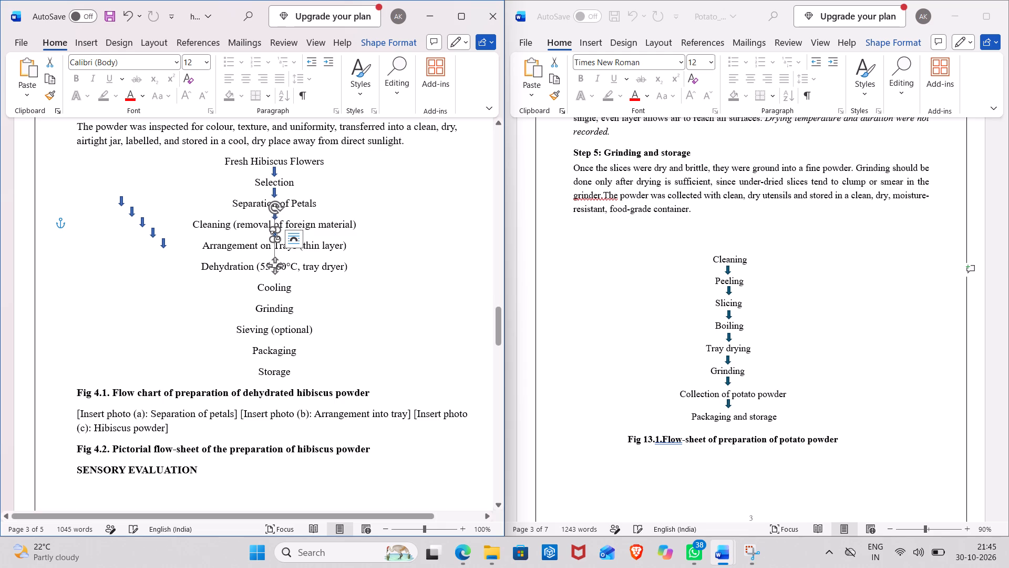
left_click_drag(121, 201, 270, 261)
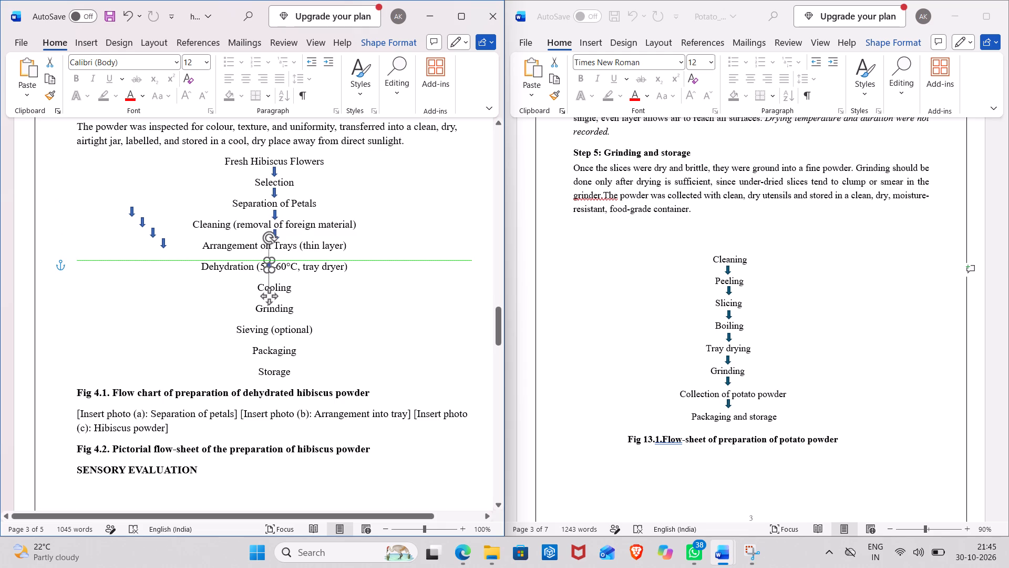
left_click_drag(270, 261, 276, 261)
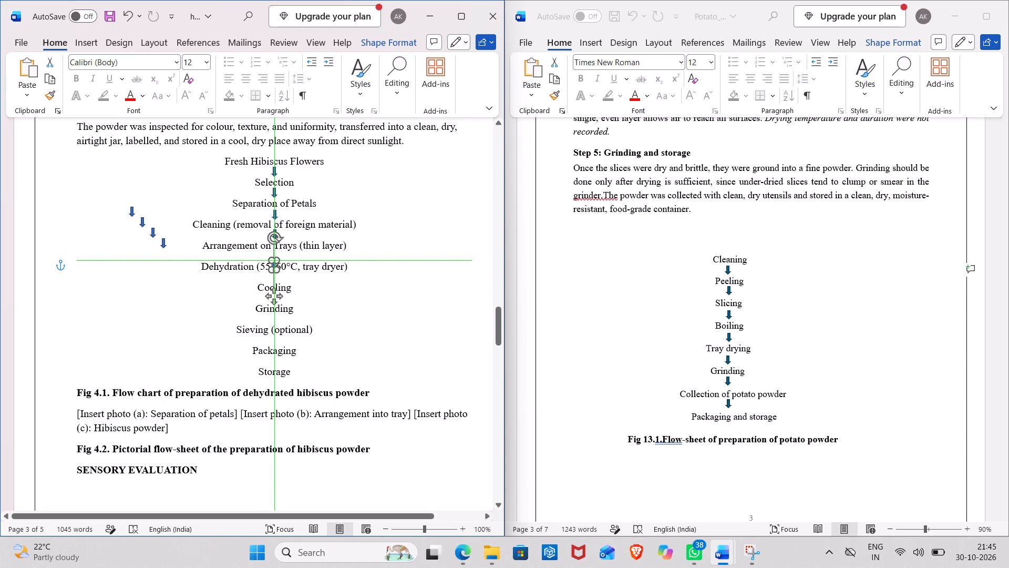
left_click_drag(276, 261, 276, 257)
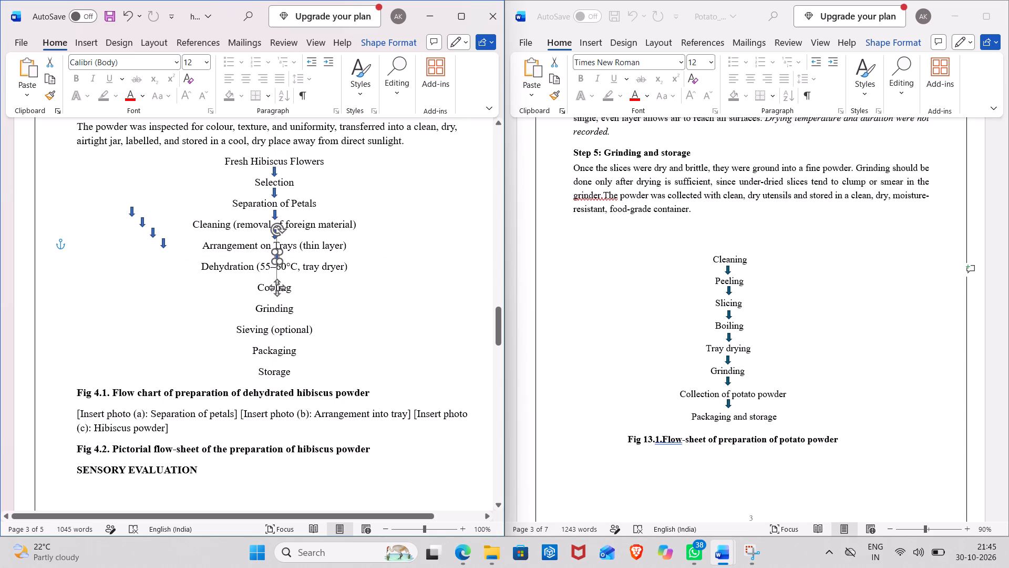
left_click_drag(276, 257, 274, 257)
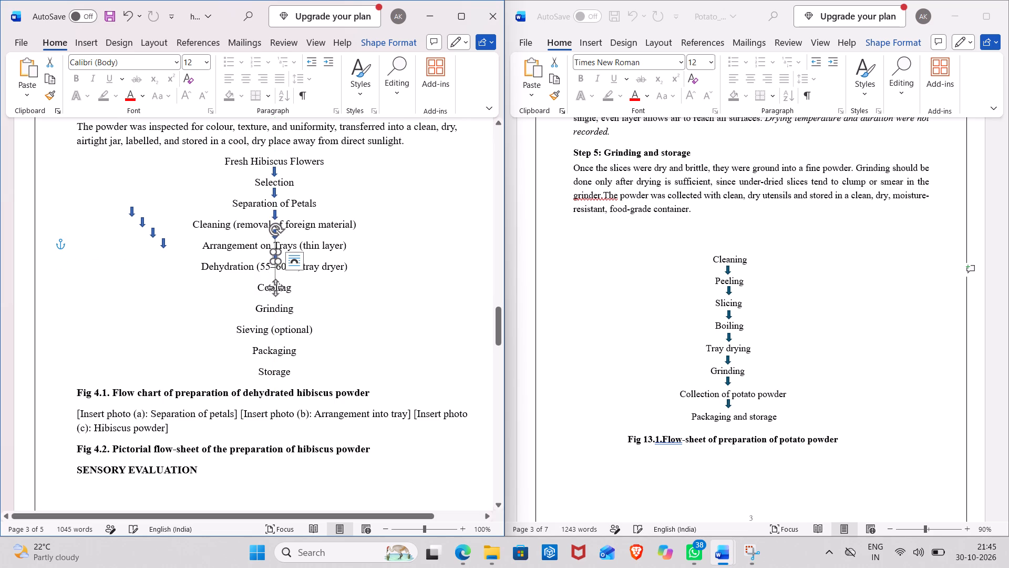
left_click_drag(131, 210, 276, 278)
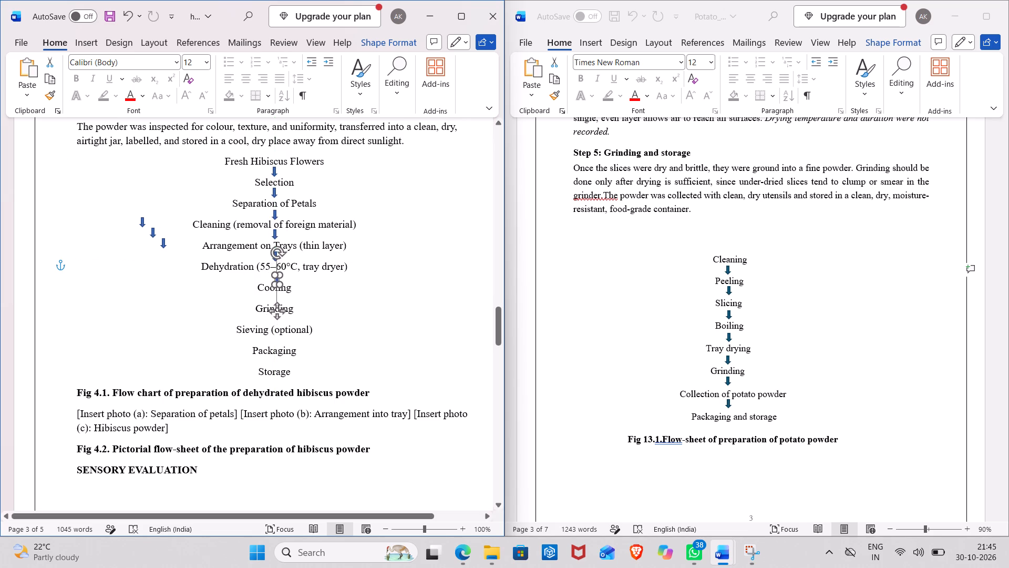
left_click_drag(276, 278, 275, 276)
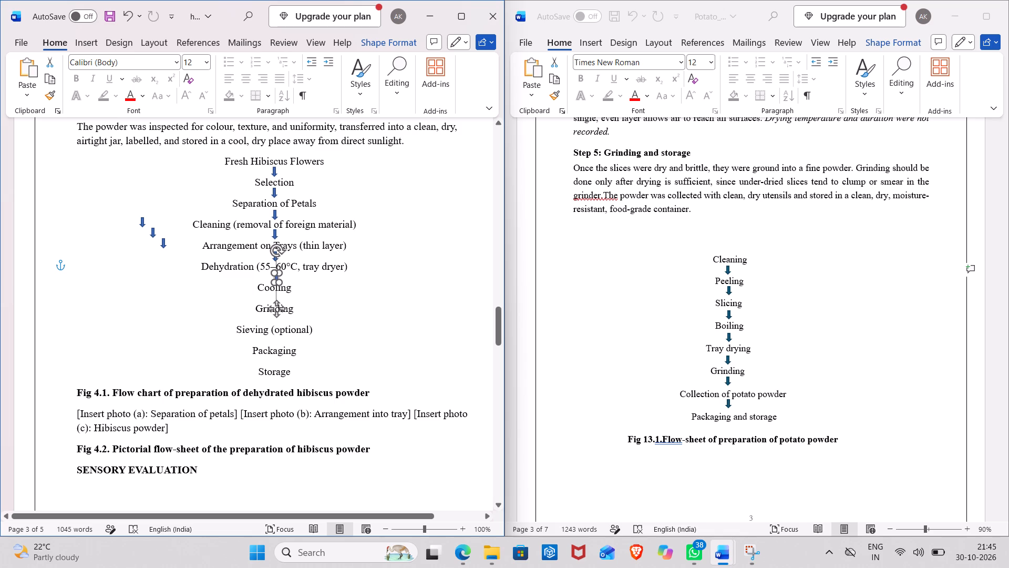
left_click_drag(275, 276, 274, 276)
Move the remaining three loose block arrows into the flow chart, centred below "Cooling", "Grinding" and "Sieving (optional)".
left_click_drag(142, 222, 277, 297)
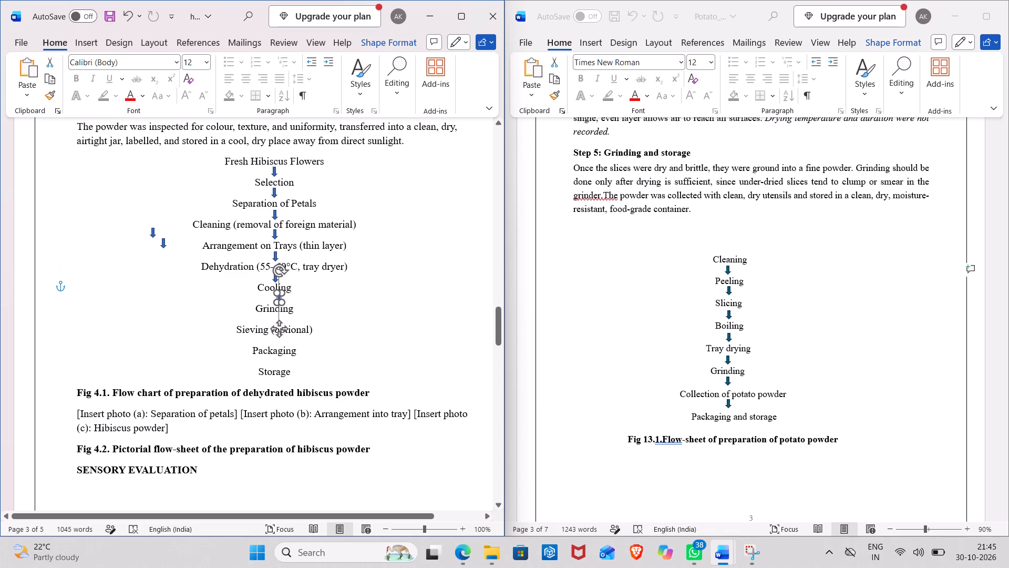
left_click_drag(277, 297, 274, 298)
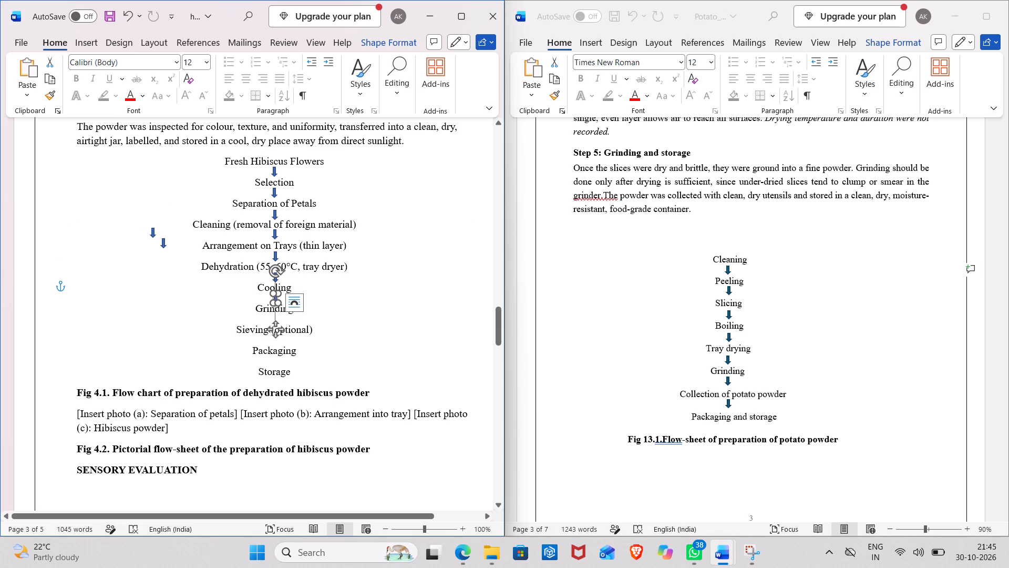
left_click_drag(155, 234, 276, 320)
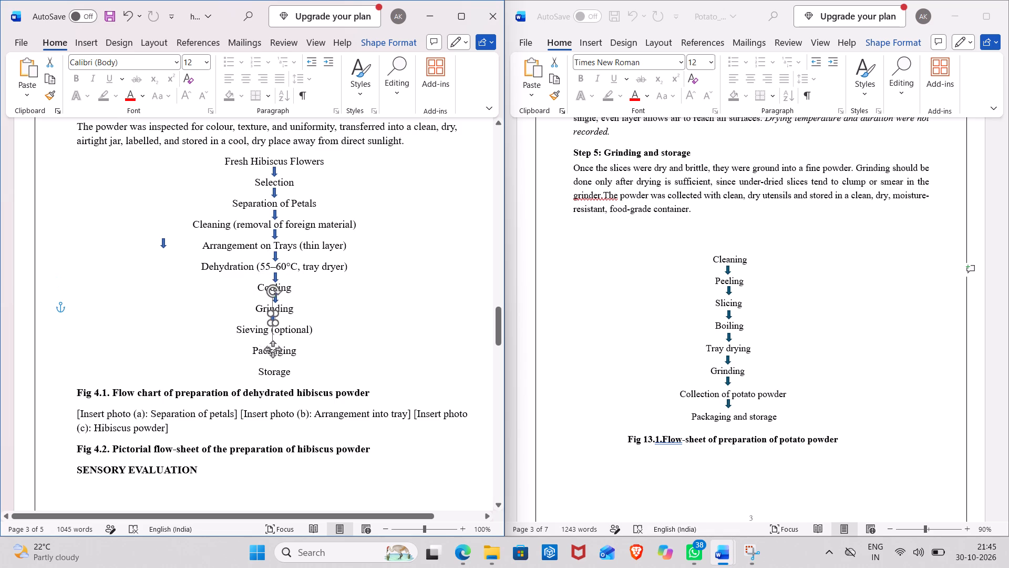
left_click_drag(276, 320, 276, 320)
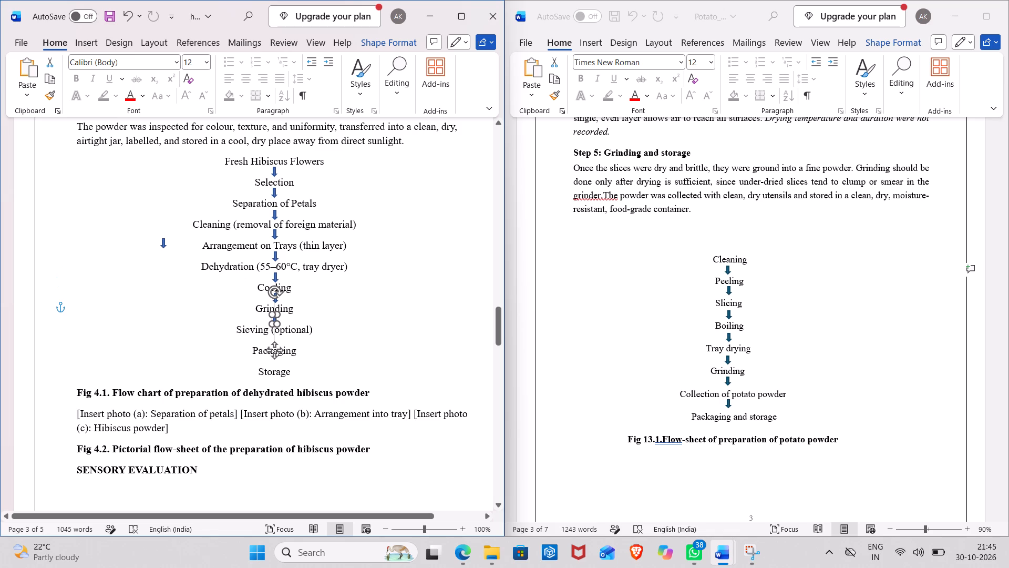
left_click_drag(276, 320, 277, 322)
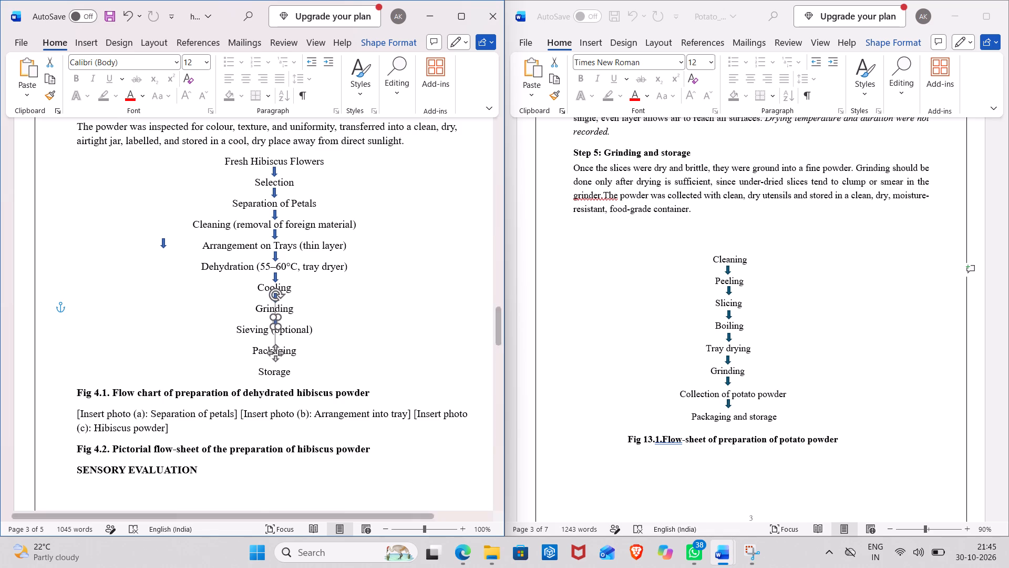
left_click_drag(277, 322, 277, 321)
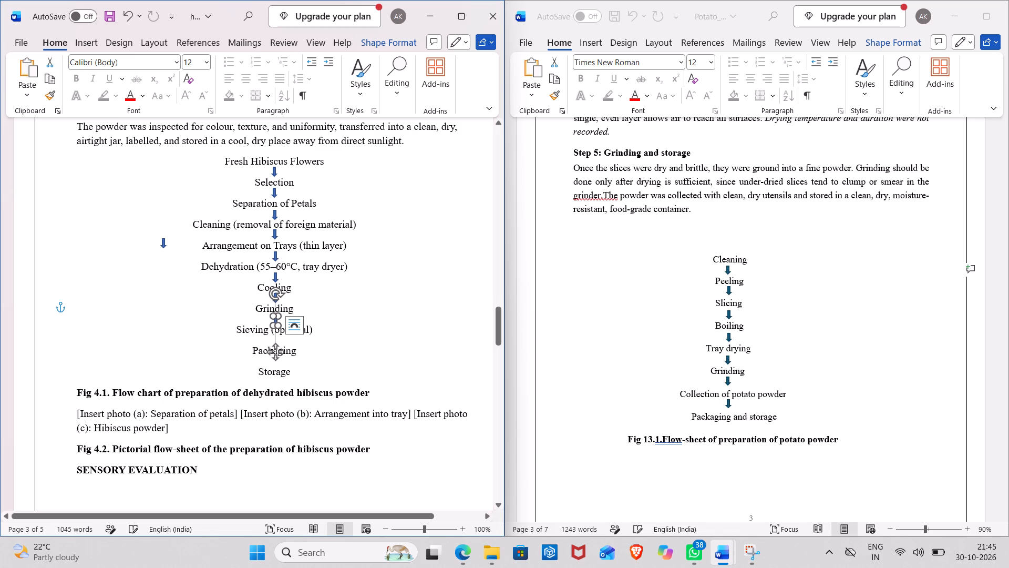
left_click_drag(165, 241, 275, 341)
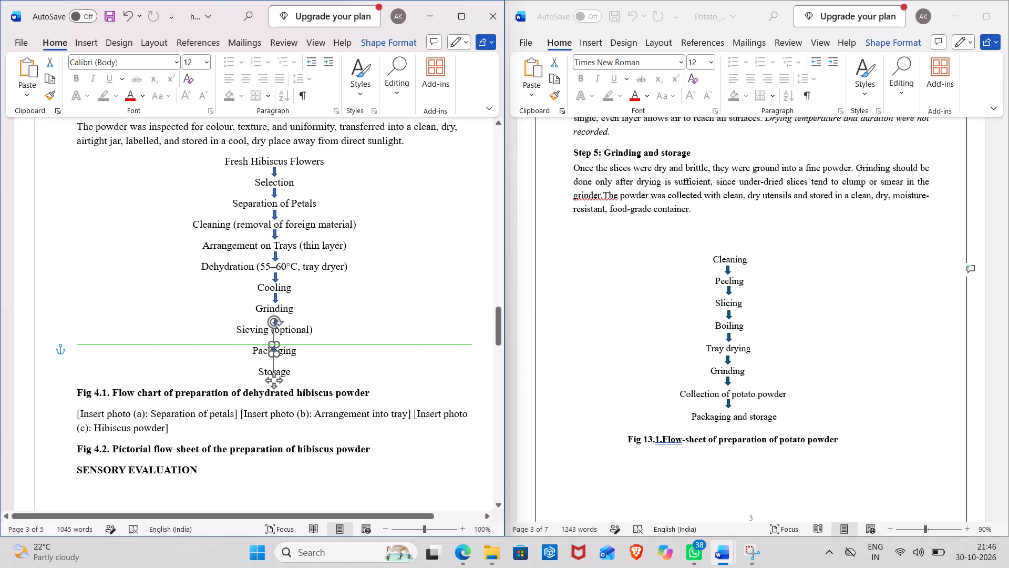
left_click_drag(275, 341, 280, 334)
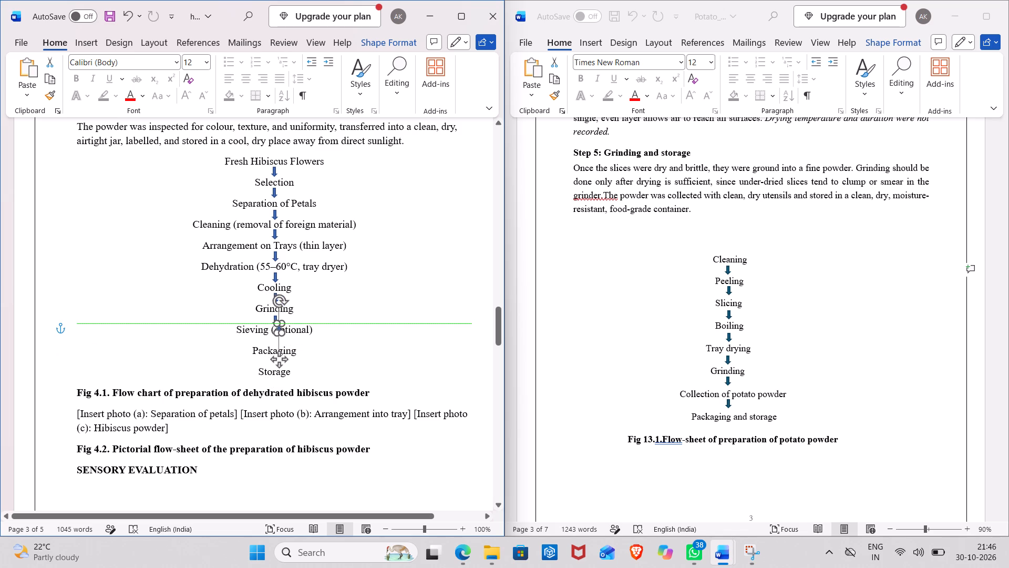
left_click_drag(280, 334, 277, 340)
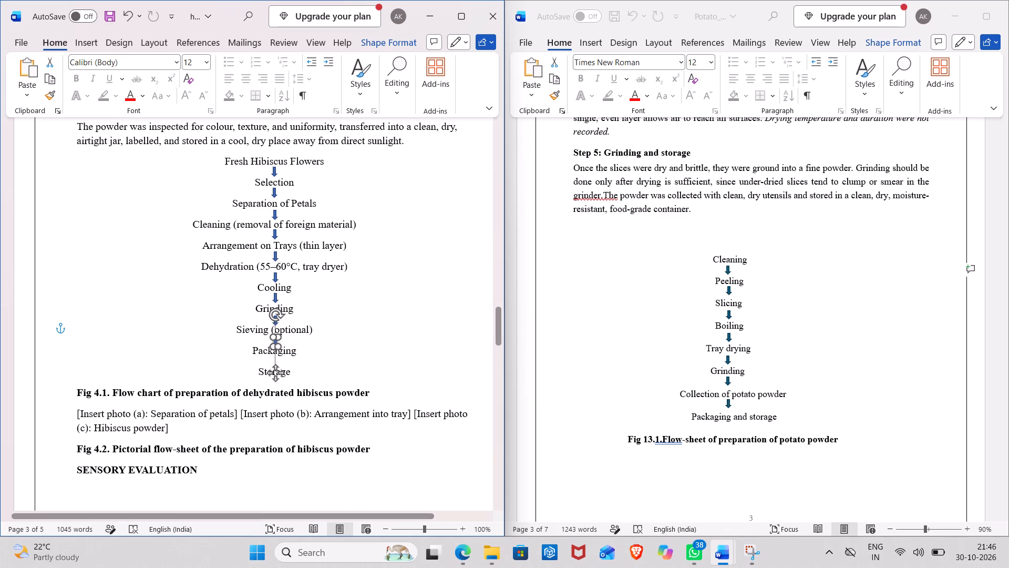
left_click_drag(277, 340, 277, 339)
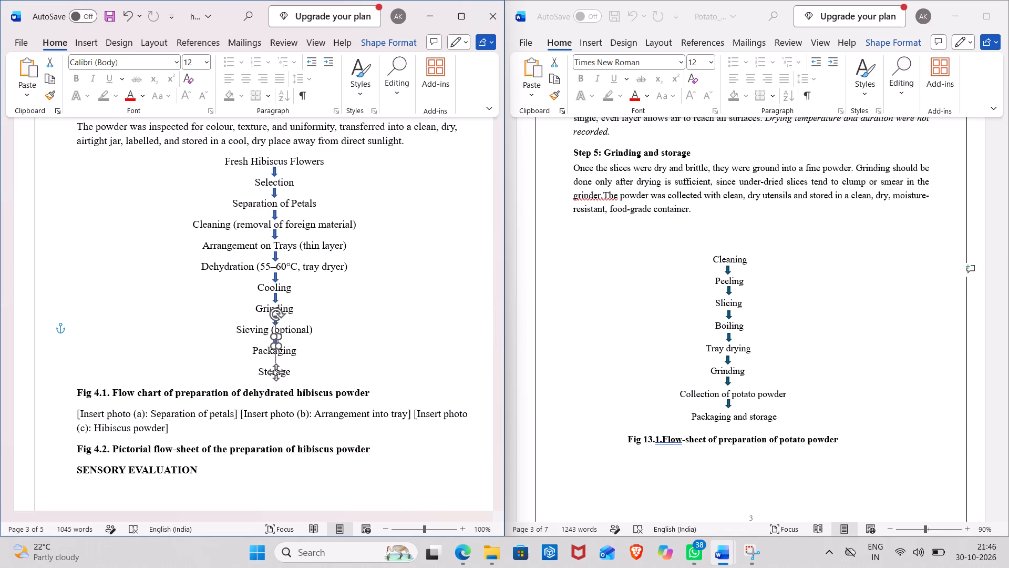
left_click_drag(277, 339, 277, 339)
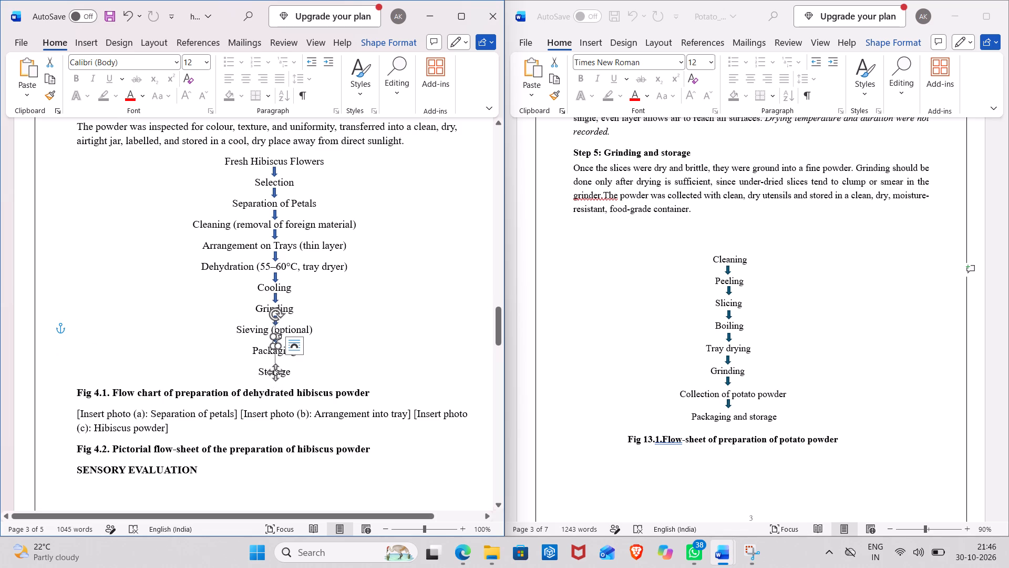
Duplicate the block arrow below "Sieving (optional)" and centre the copy between "Packaging" and "Storage", in line with the other arrows.
key("ctrl+c")
left_click(342, 375)
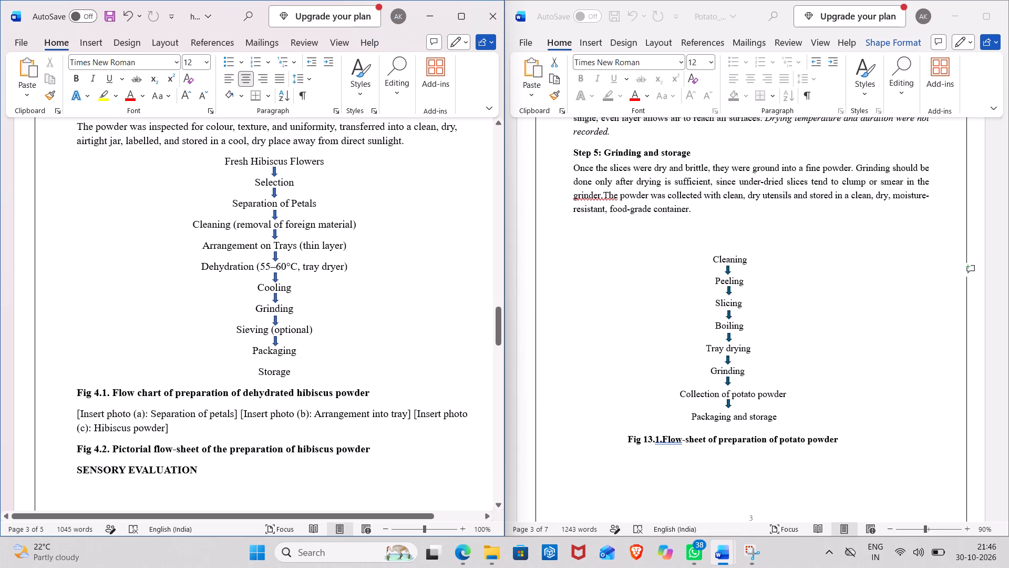
left_click(271, 359)
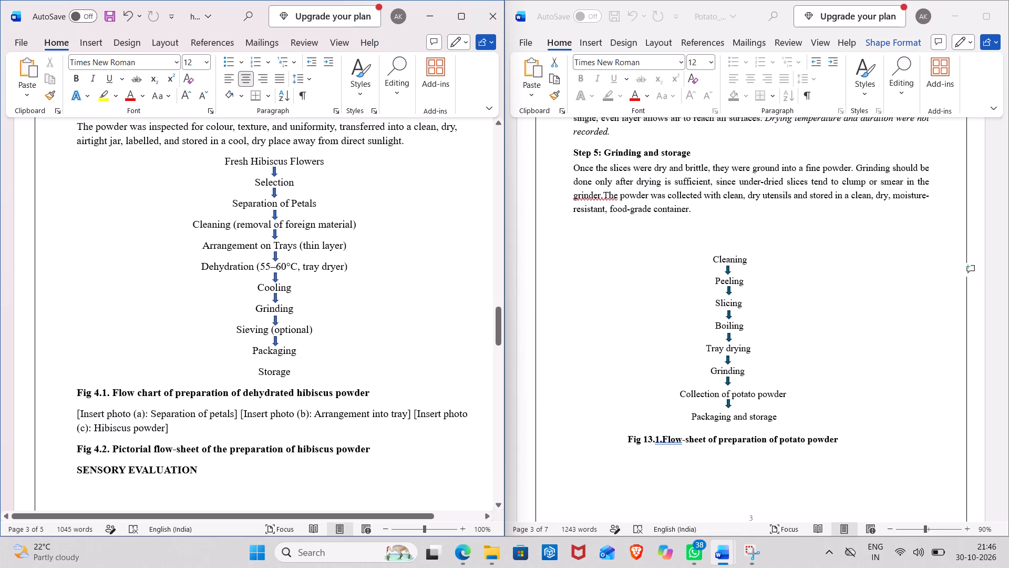
left_click(318, 346)
left_click(354, 333)
key("ctrl+v")
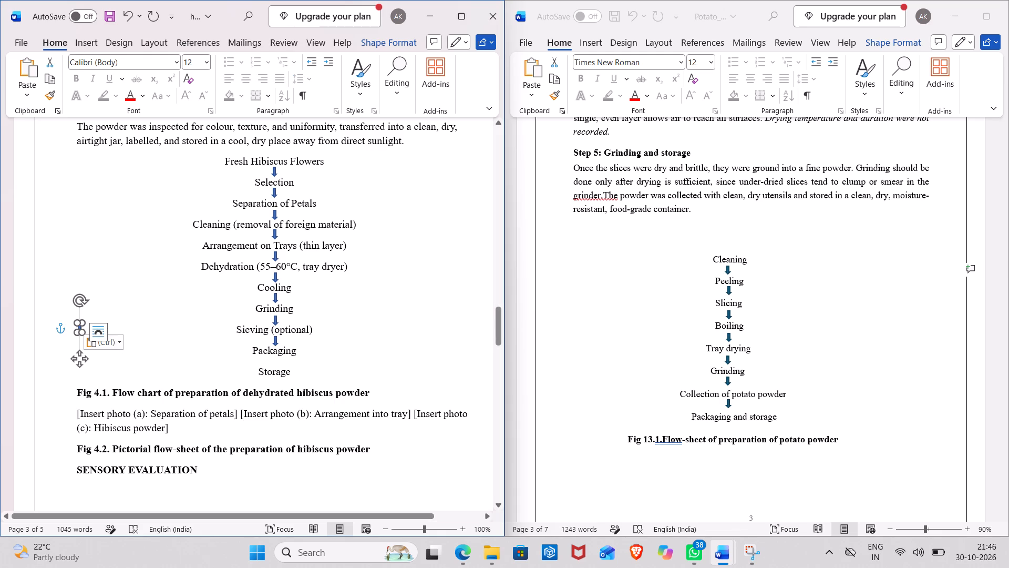
left_click_drag(83, 328, 277, 361)
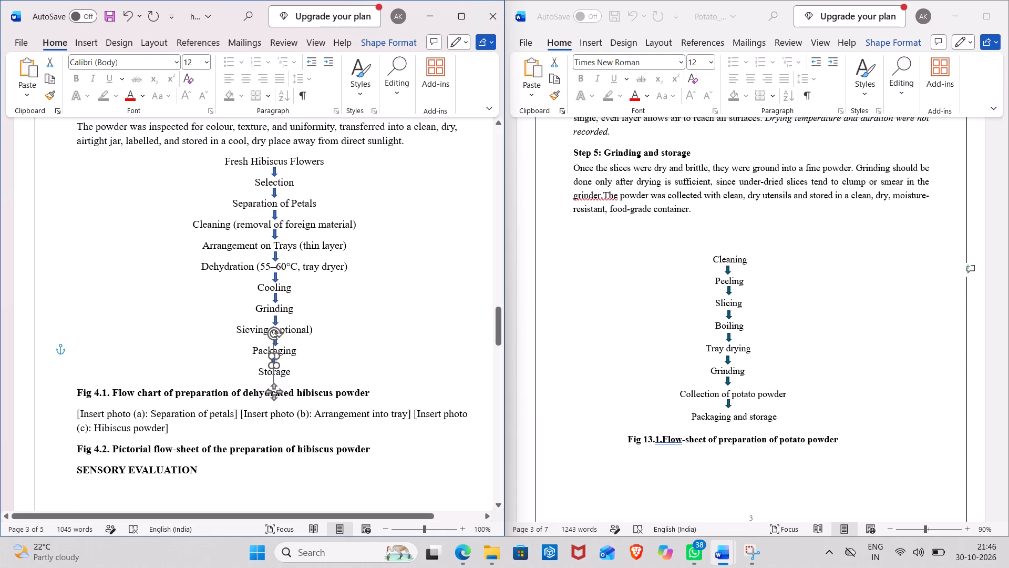
left_click_drag(277, 361, 282, 361)
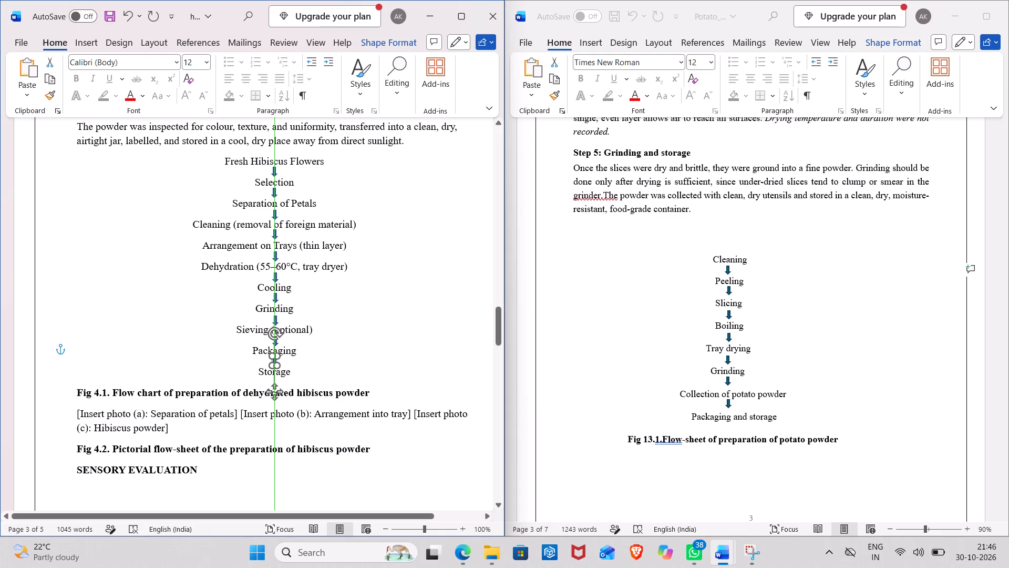
left_click_drag(282, 361, 287, 358)
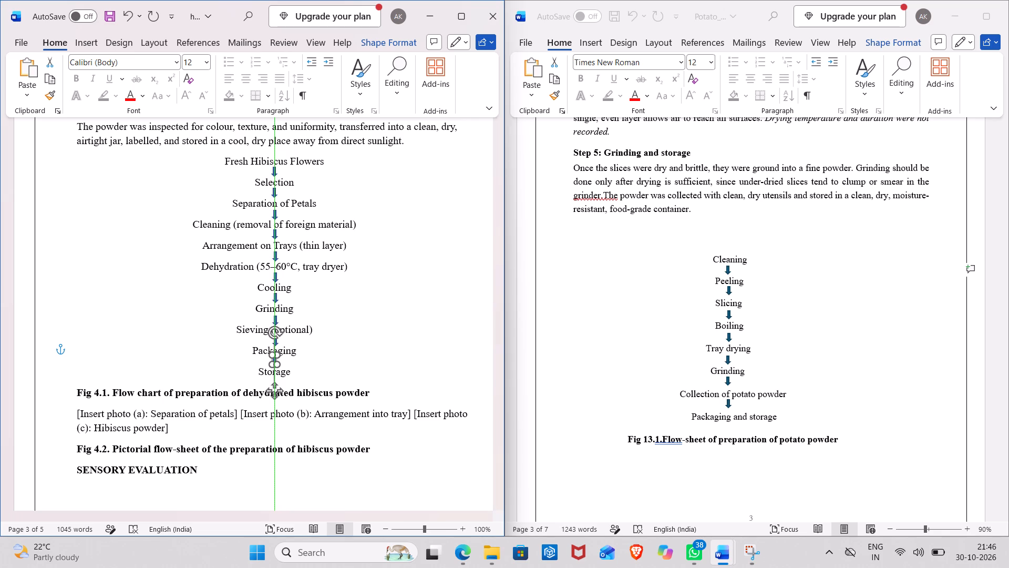
left_click_drag(287, 358, 277, 360)
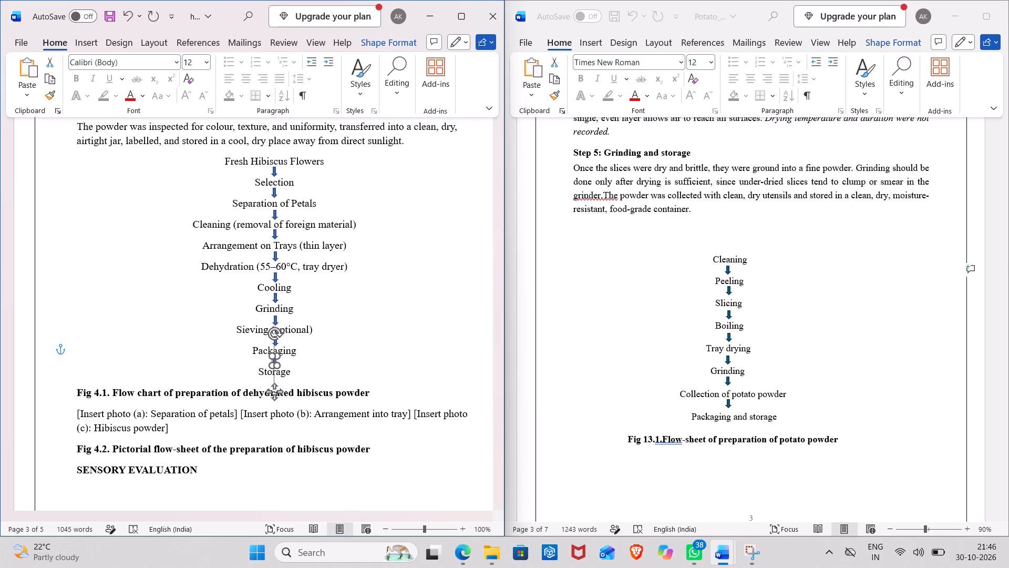
left_click_drag(277, 360, 279, 359)
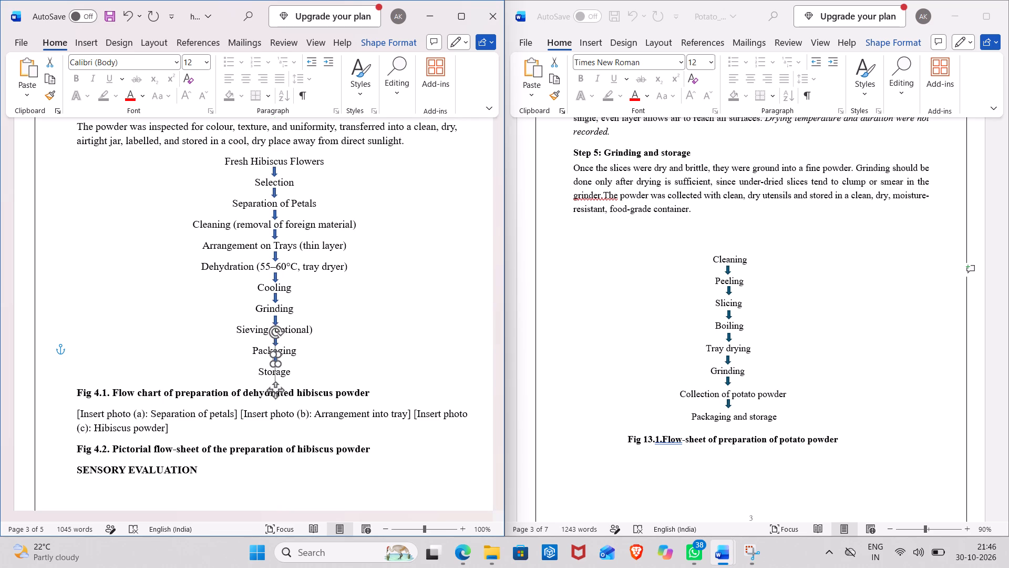
left_click_drag(279, 359, 280, 359)
left_click(342, 337)
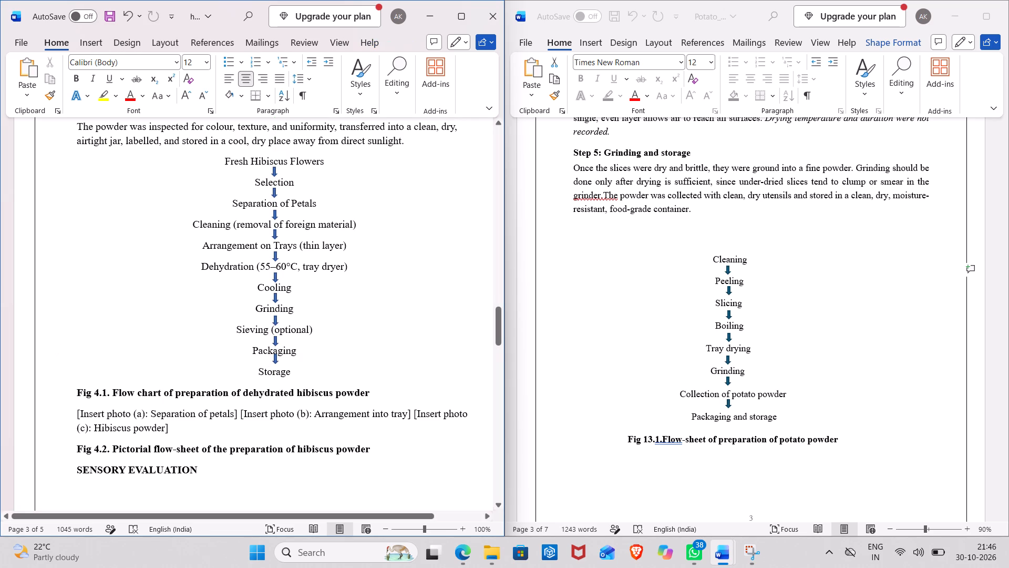
left_click(274, 361)
Delete "(optional)" from the "Sieving" line of the hibiscus flow chart.
left_click(346, 351)
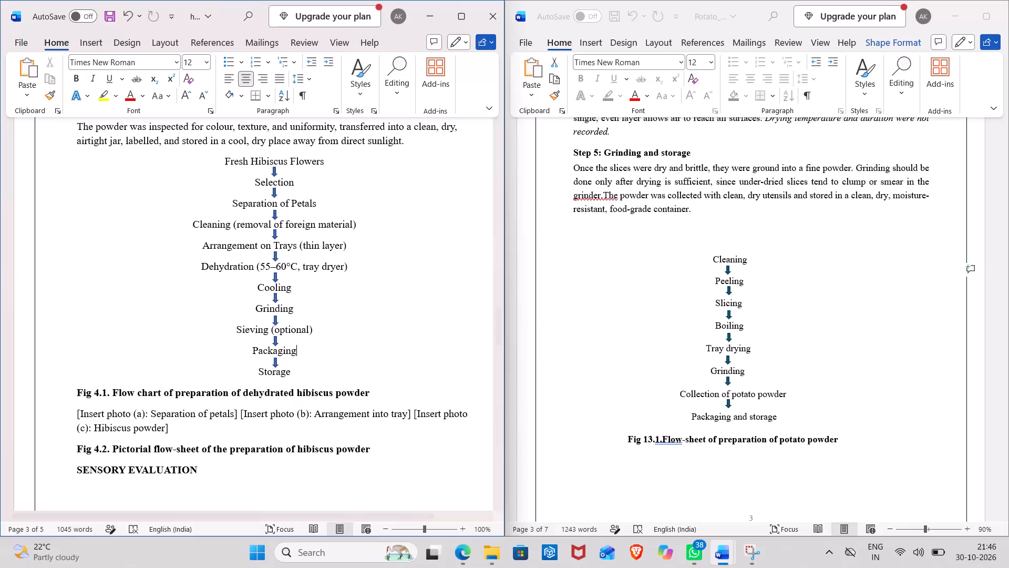
left_click_drag(323, 326, 271, 329)
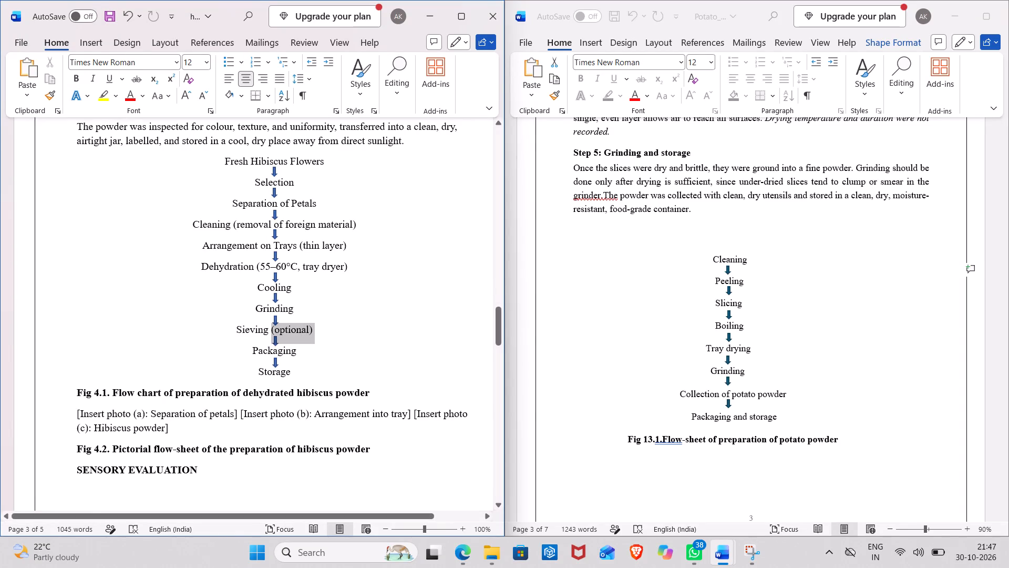
left_click_drag(271, 329, 271, 328)
left_click_drag(271, 328, 271, 328)
key("BackSpace")
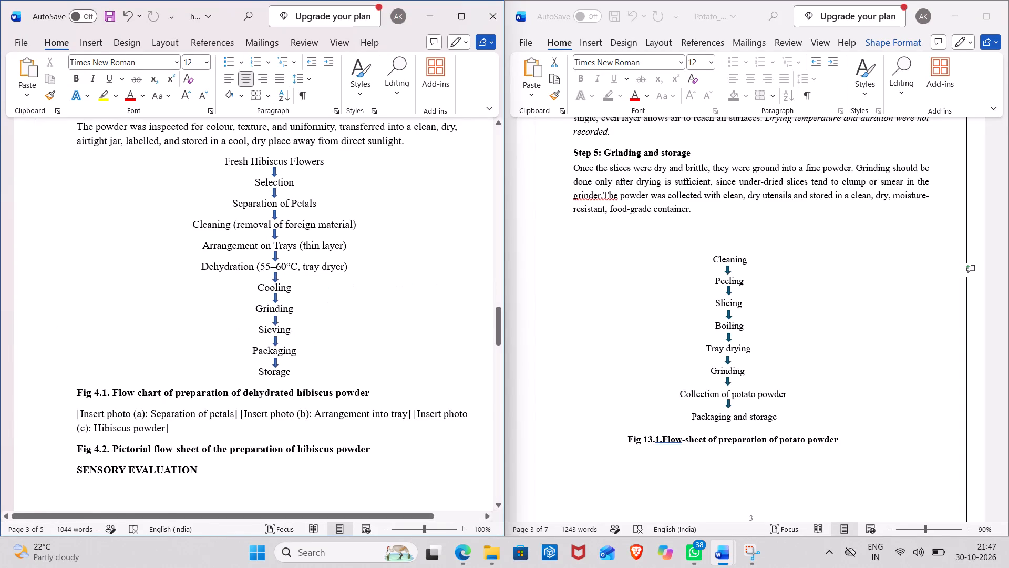
Indent the "Fig 4.1. Flow chart of preparation of dehydrated hibiscus powder" caption with leading spaces so it sits roughly centred below the flow chart.
scroll(271, 328, "down", 1)
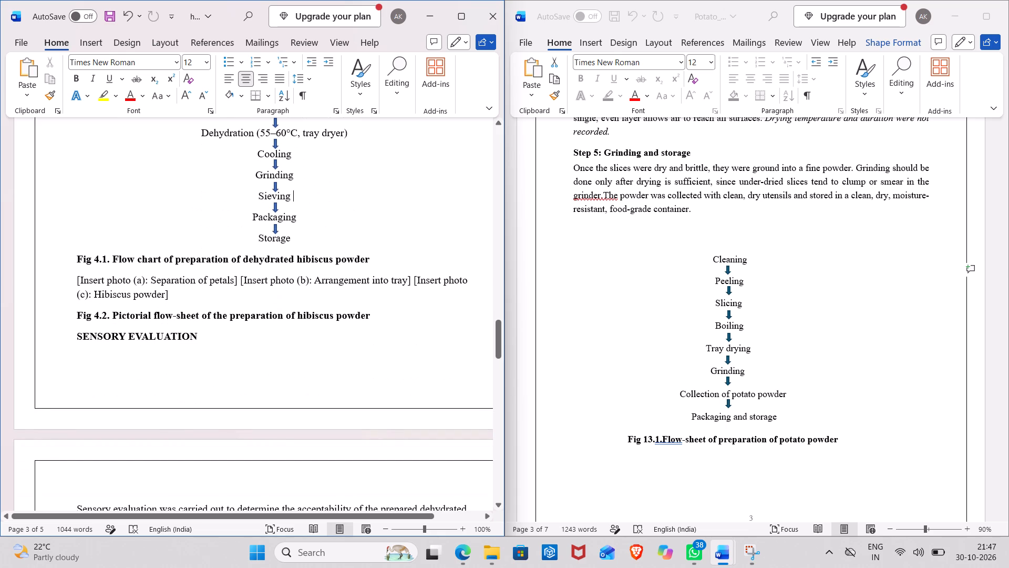
scroll(271, 328, "down", 1)
left_click(74, 261)
key("space")
key("space")
key("space")
key("space")
key("space")
key("space")
key("space")
key("space")
key("space")
key("space")
key("space")
key("space")
key("space")
key("space")
key("space")
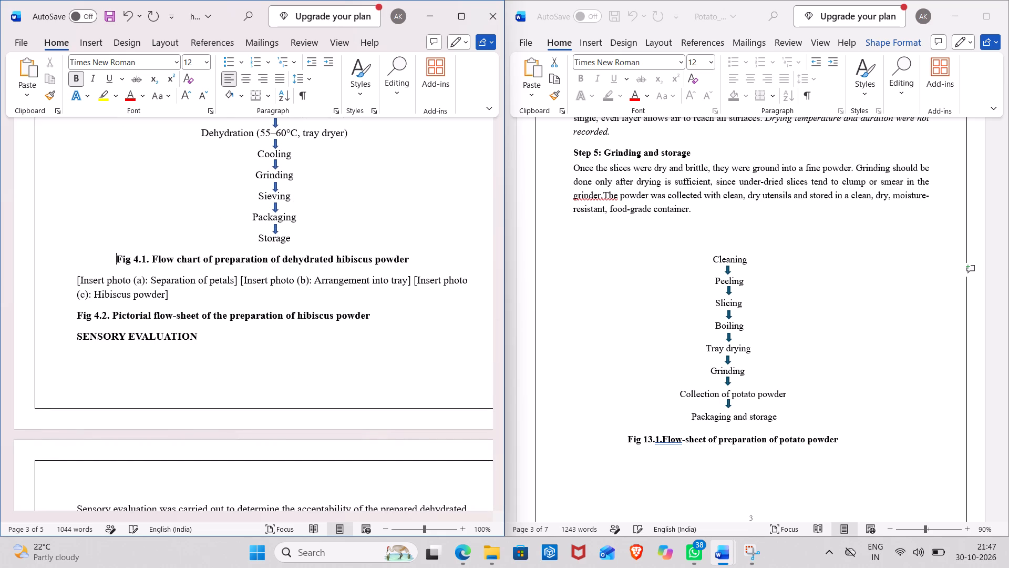
key("space")
key("space")
key("space")
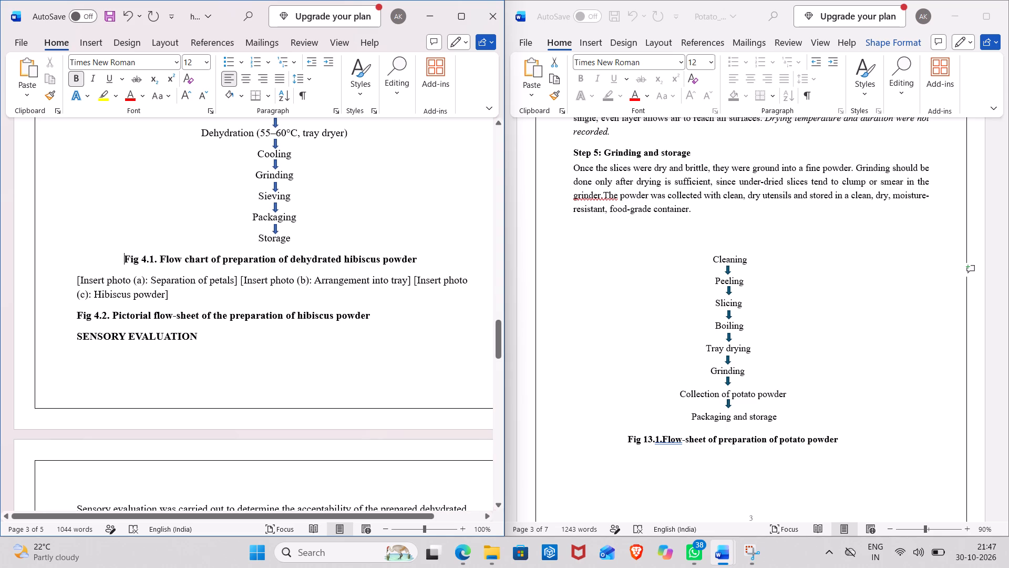
Open the recent Activity-4_Dehydrated_Beetroot_Powder document and examine its methodology, flow chart, photograph table, sensory evaluation and cost sections.
scroll(163, 251, "up", 16)
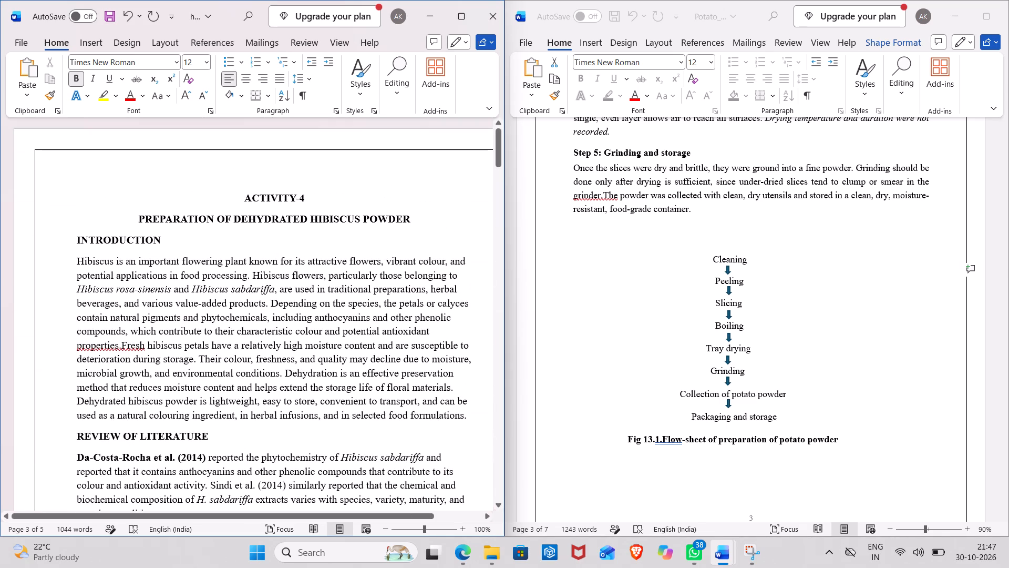
left_click(493, 557)
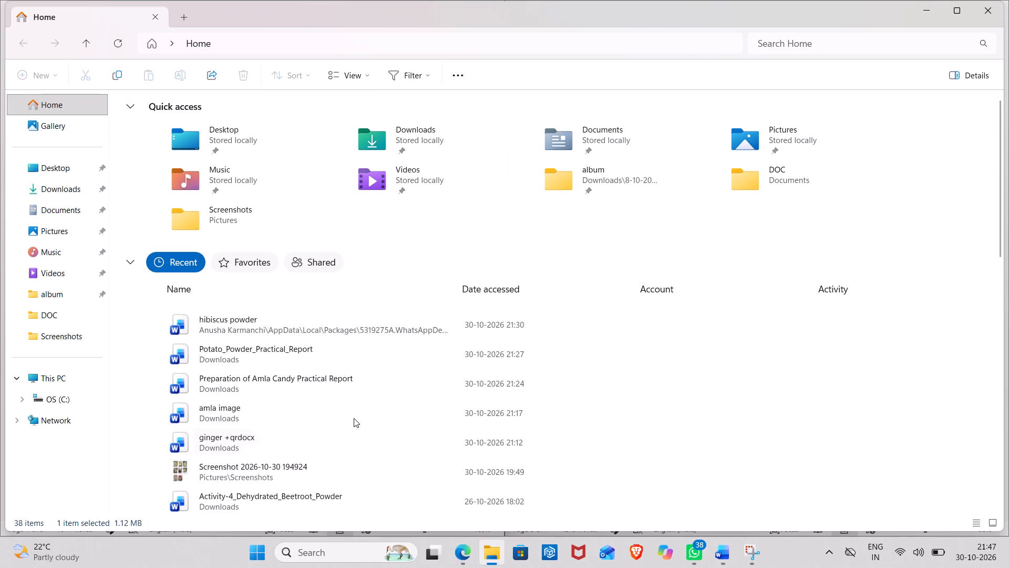
scroll(354, 416, "down", 2)
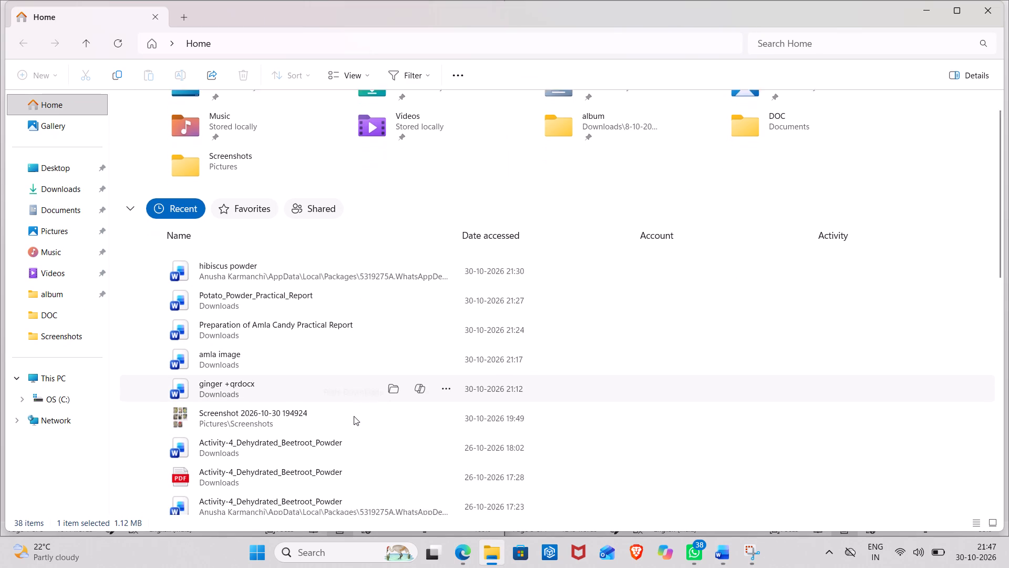
scroll(354, 416, "down", 1)
double_click(354, 416)
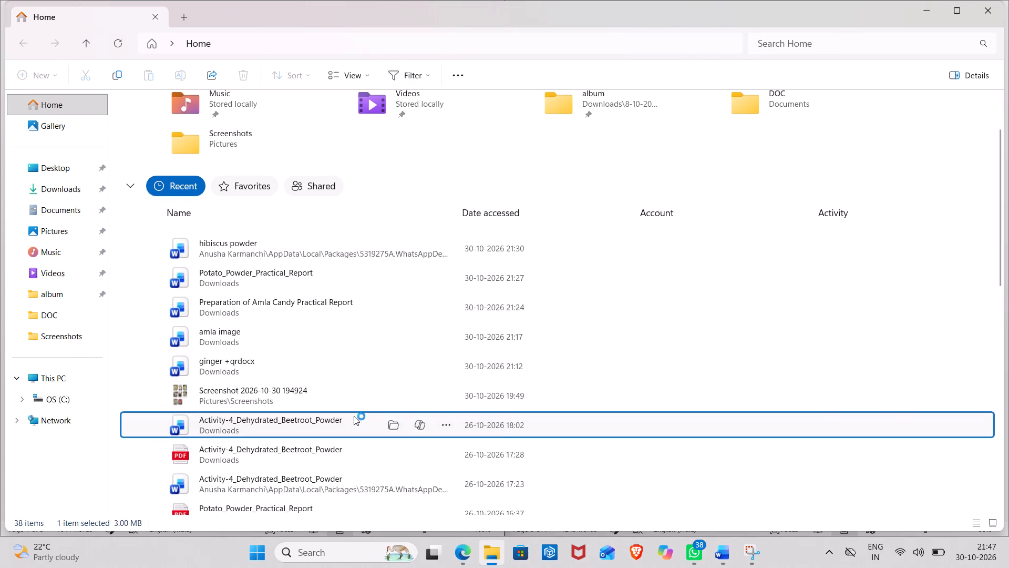
scroll(305, 346, "down", 4)
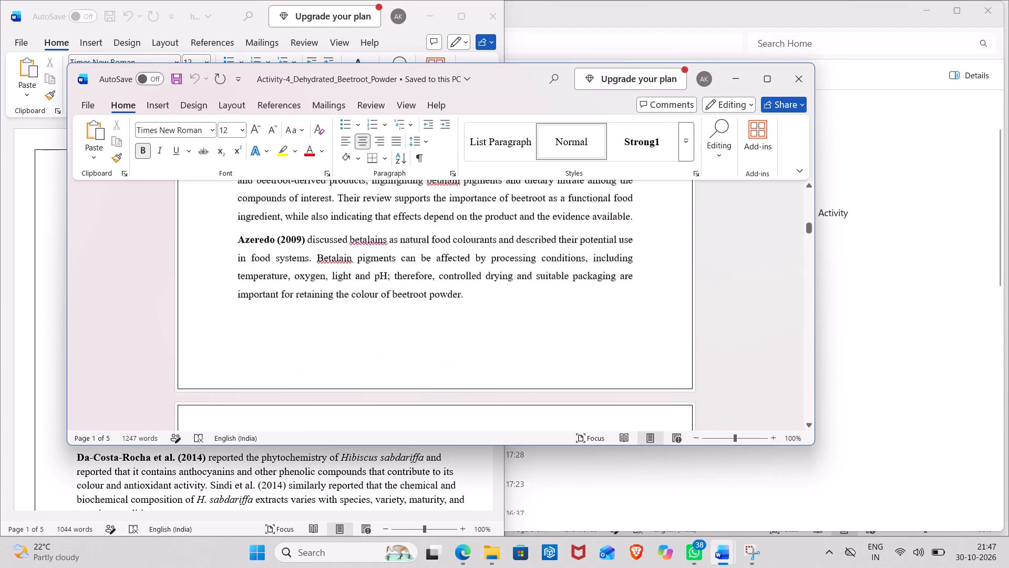
scroll(305, 346, "down", 5)
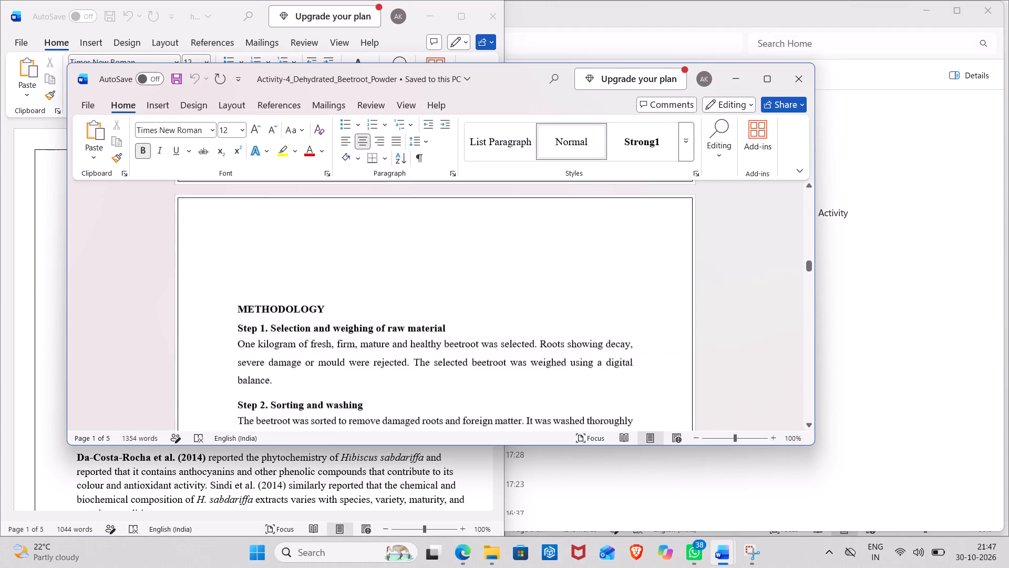
scroll(305, 346, "down", 5)
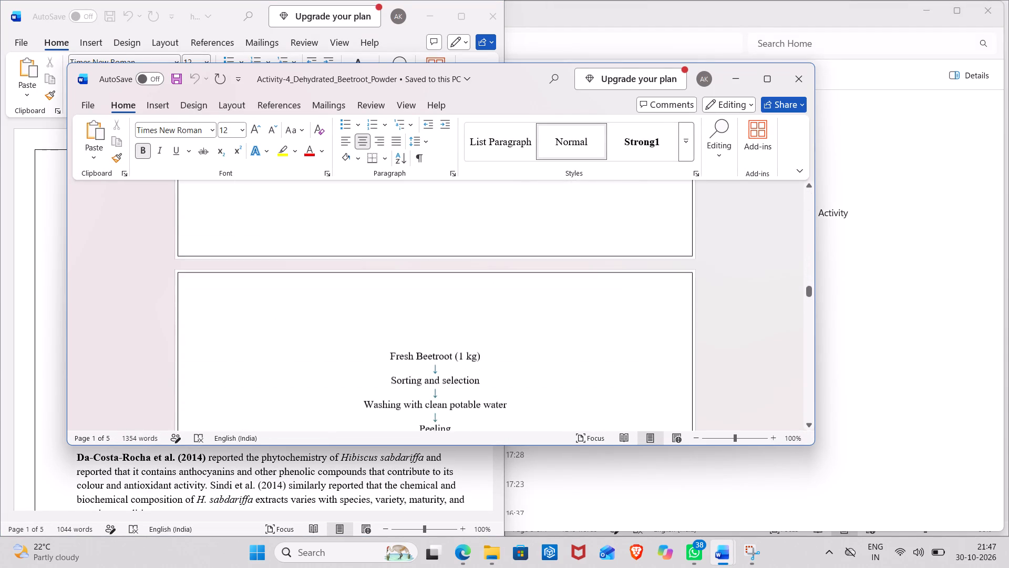
scroll(305, 346, "down", 4)
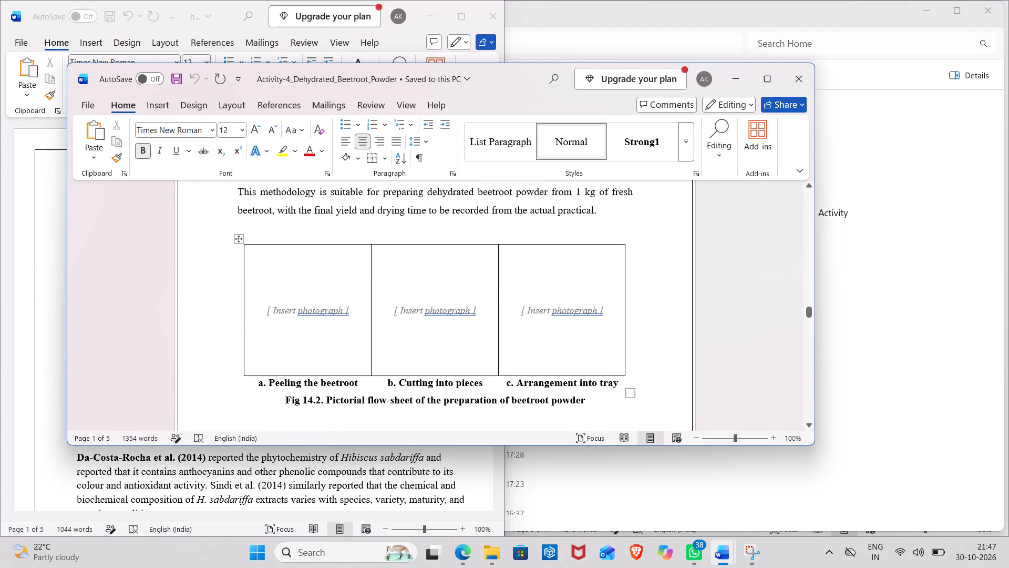
scroll(305, 346, "down", 1)
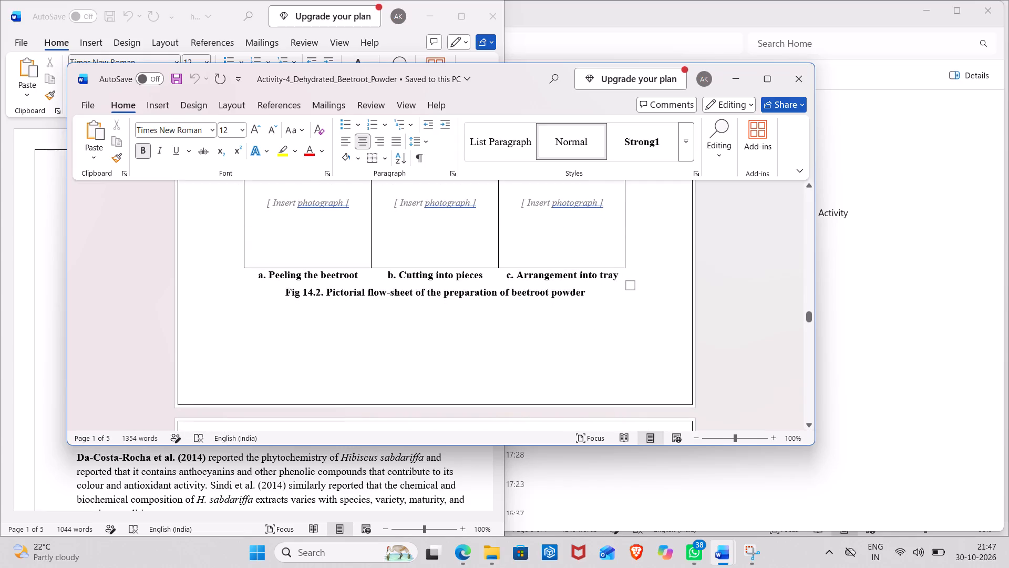
scroll(305, 346, "down", 1)
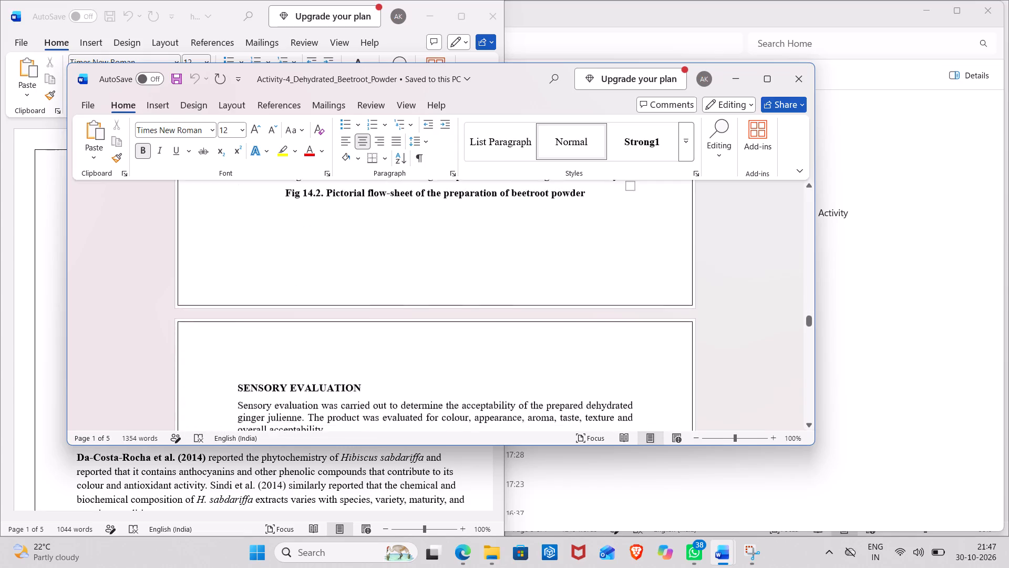
scroll(305, 346, "down", 2)
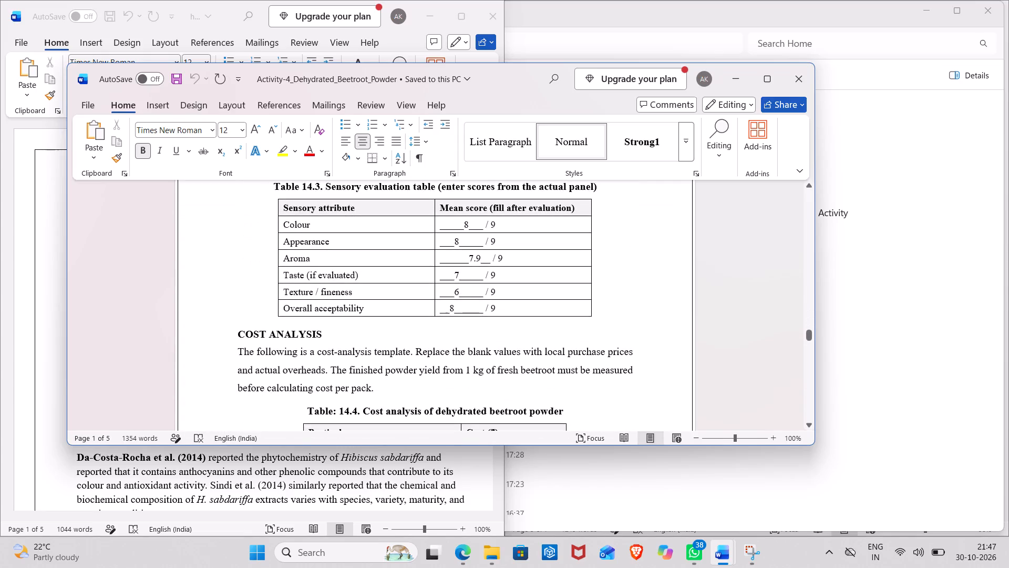
scroll(305, 346, "down", 7)
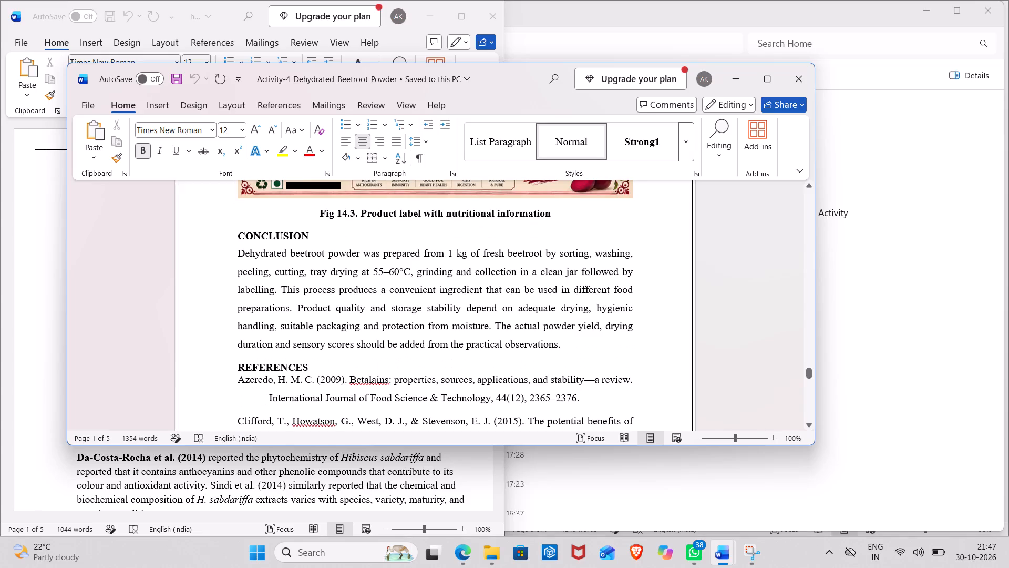
left_click(748, 65)
Check the activity number in the beetroot report's title, and renumber the hibiscus report's heading as ACTIVITY-15.
scroll(258, 365, "down", 1)
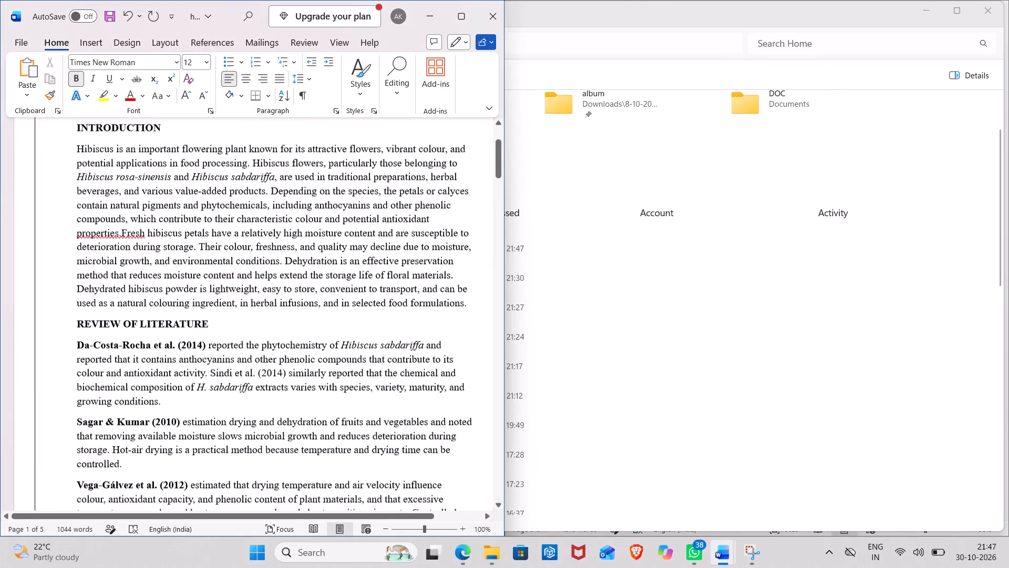
left_click(473, 17)
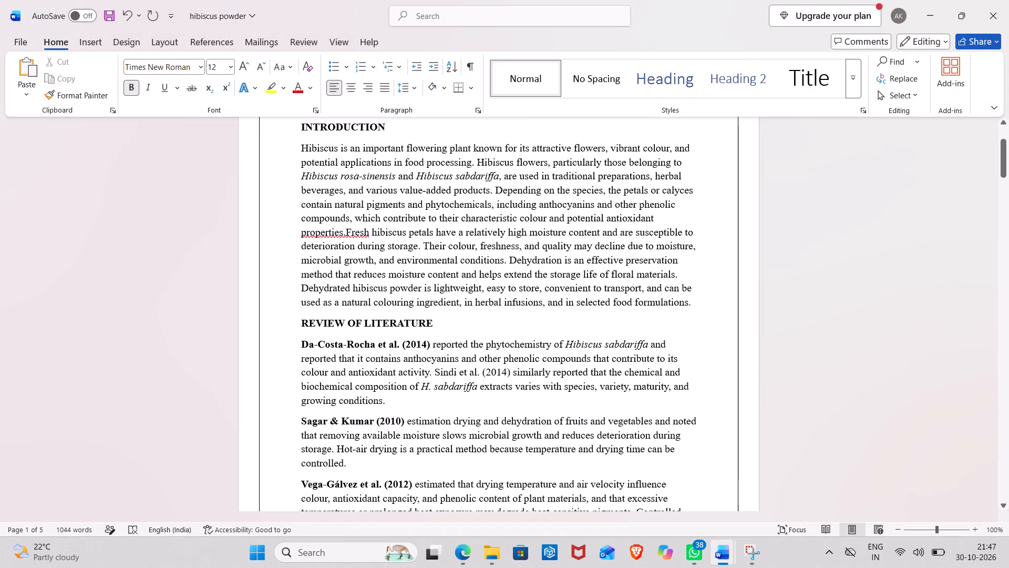
scroll(553, 337, "up", 5)
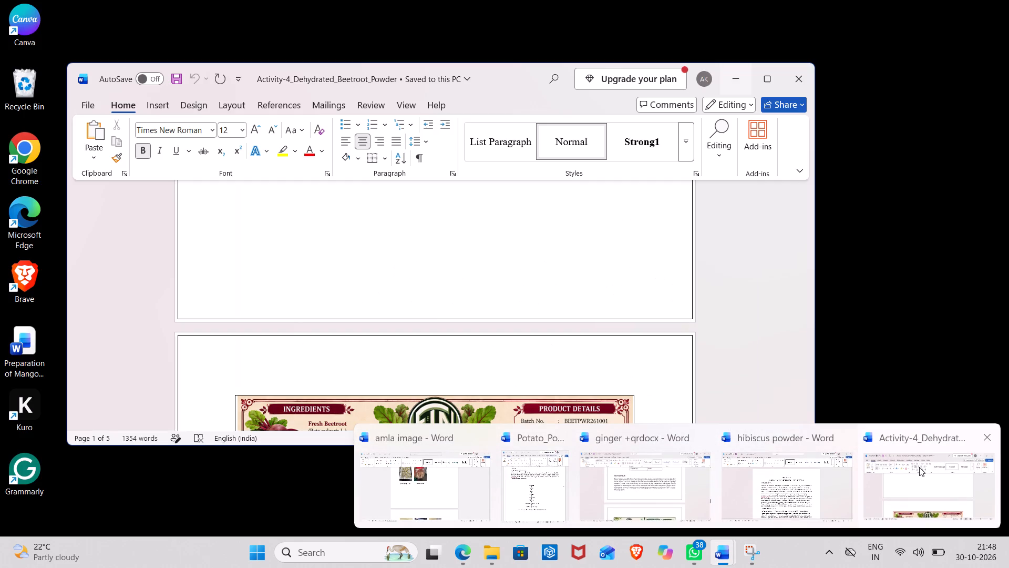
left_click(919, 467)
scroll(600, 379, "up", 16)
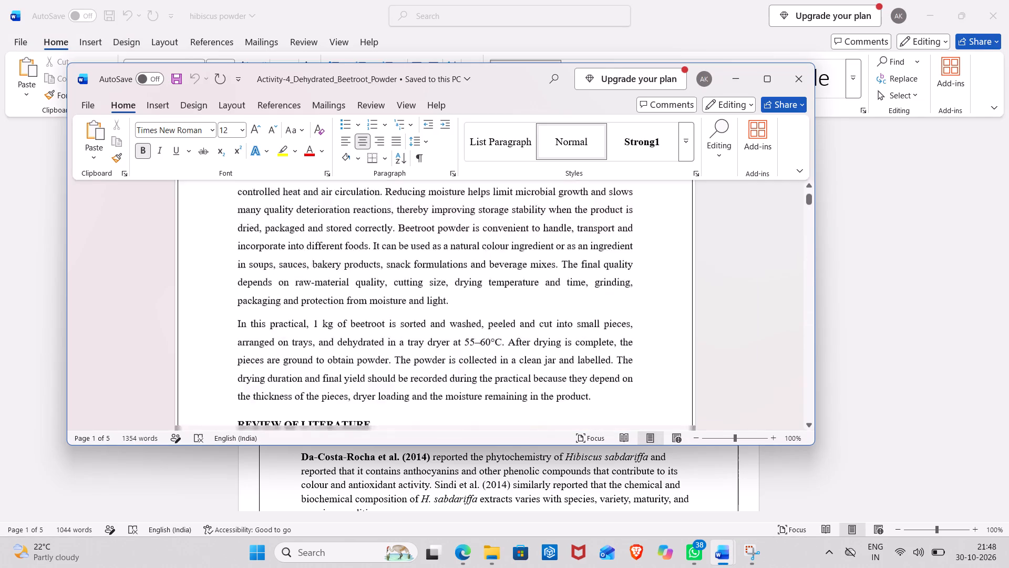
left_click(745, 82)
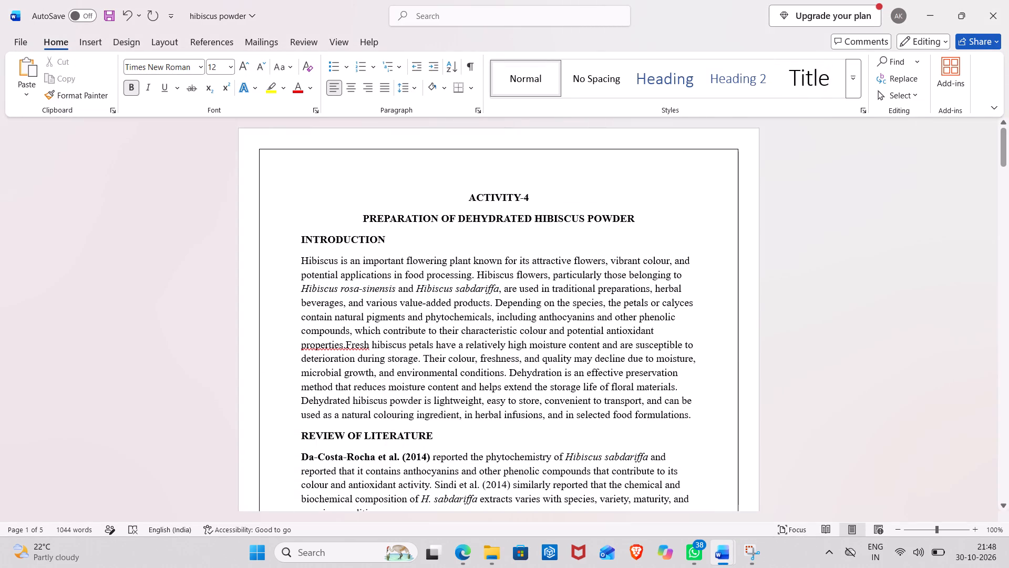
left_click_drag(534, 199, 529, 196)
key("BackSpace")
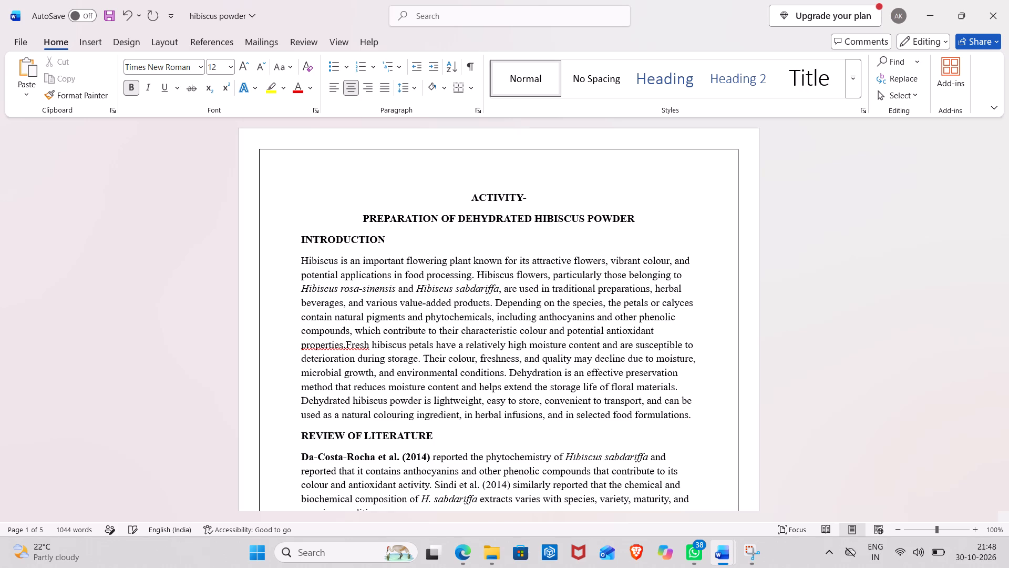
type("15")
Renumber the caption below the hibiscus flow chart as Fig 15.1.
scroll(529, 196, "down", 1)
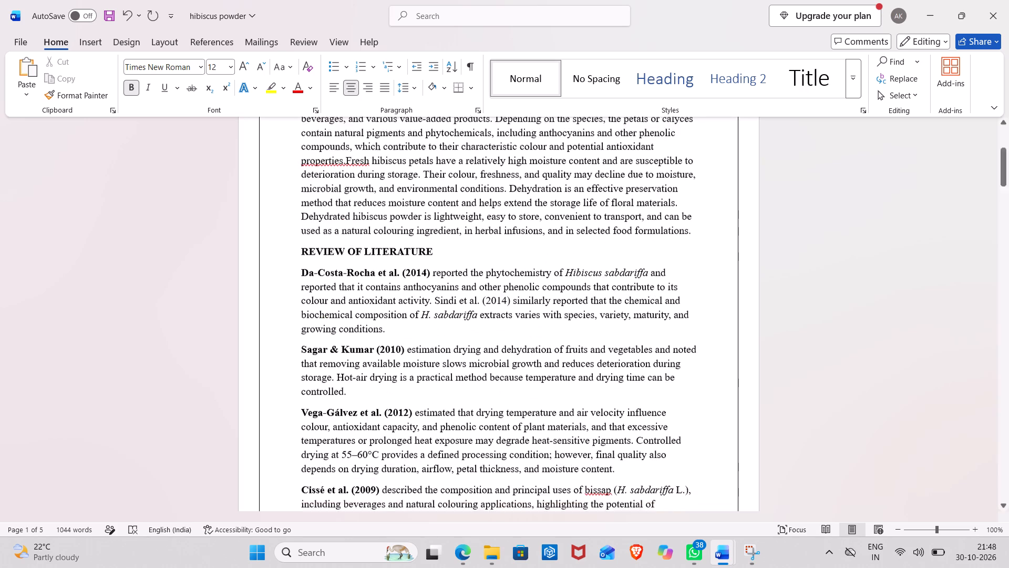
scroll(529, 196, "down", 5)
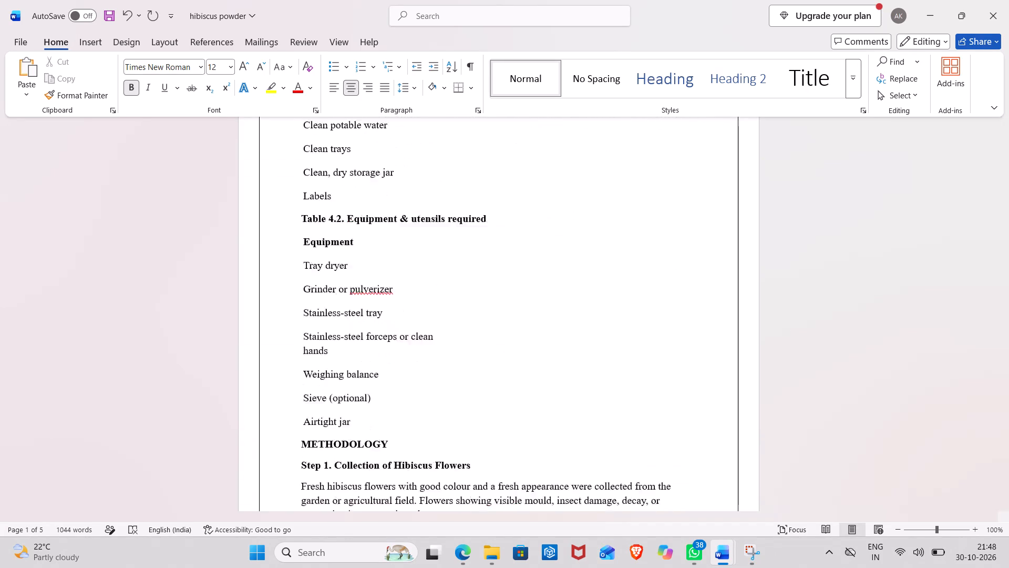
scroll(529, 196, "down", 5)
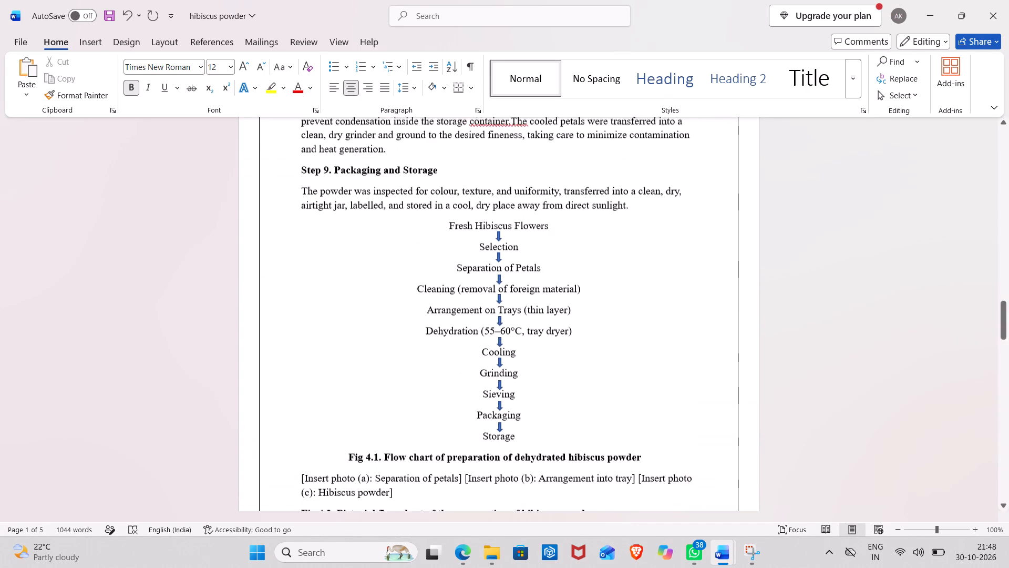
scroll(529, 196, "down", 1)
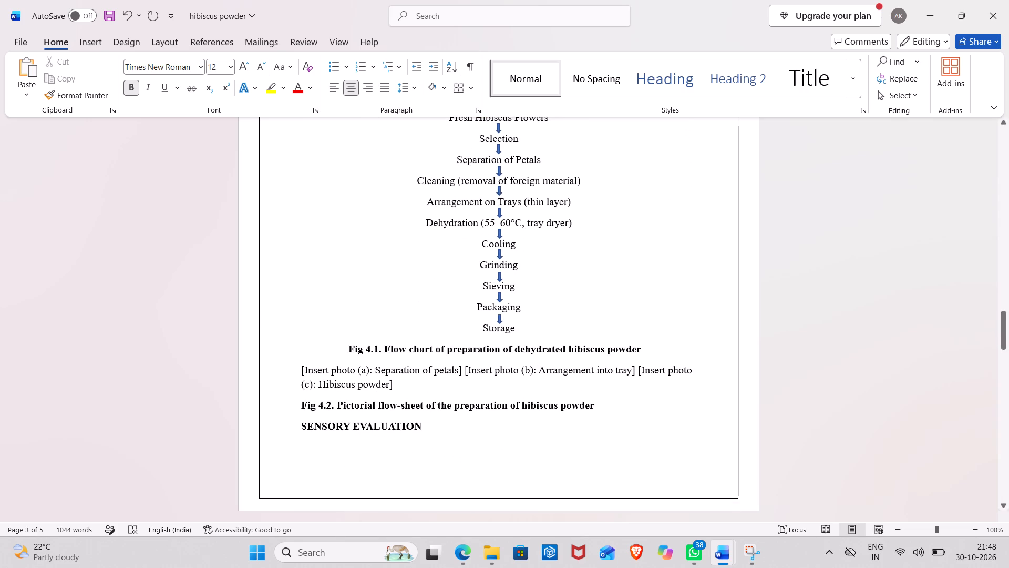
left_click(369, 350)
key("BackSpace")
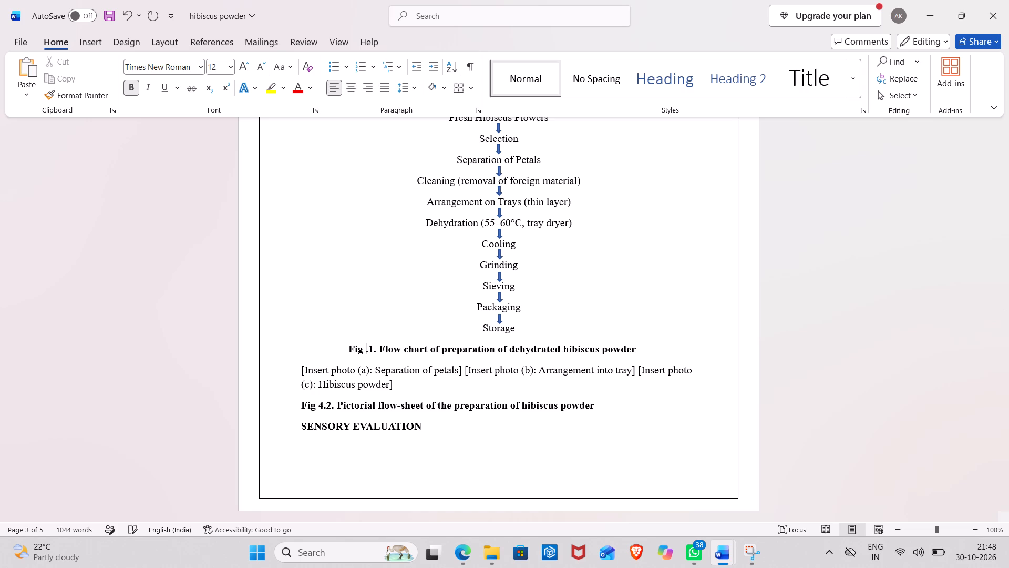
type("15")
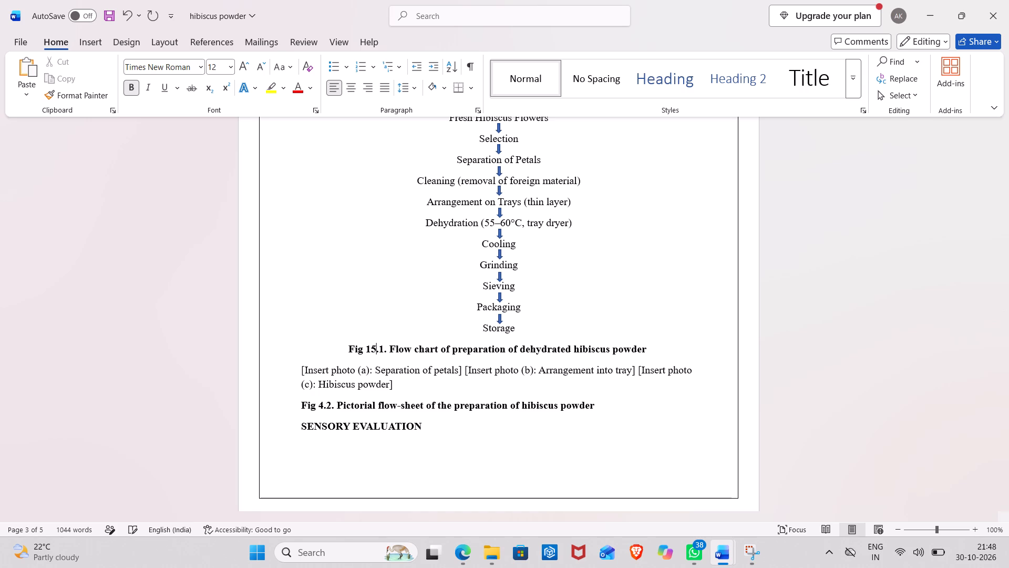
Look through the hibiscus report's methodology, flow chart, photo placeholders, sensory evaluation tables and cost analysis section.
scroll(369, 350, "down", 1)
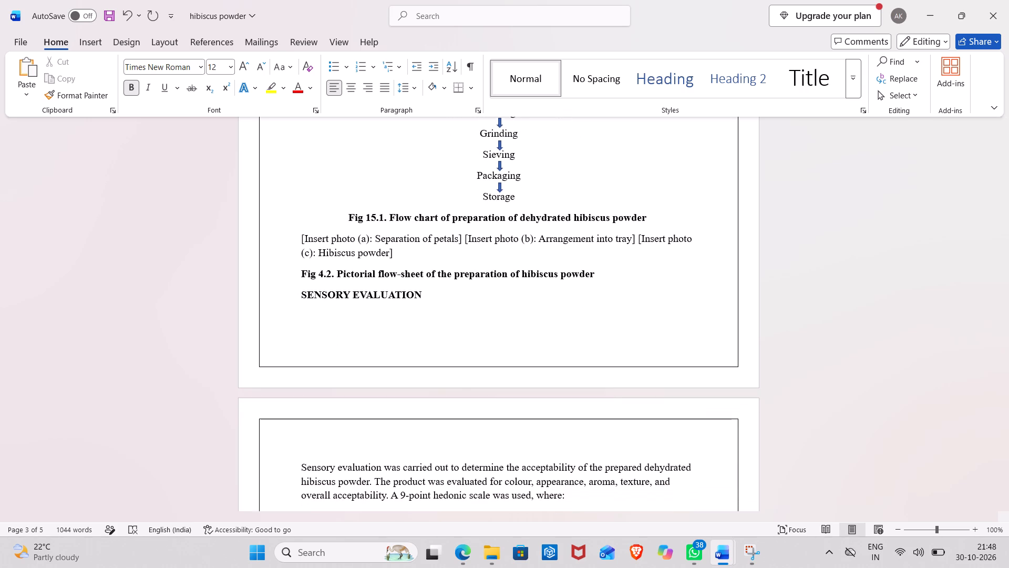
scroll(369, 350, "down", 3)
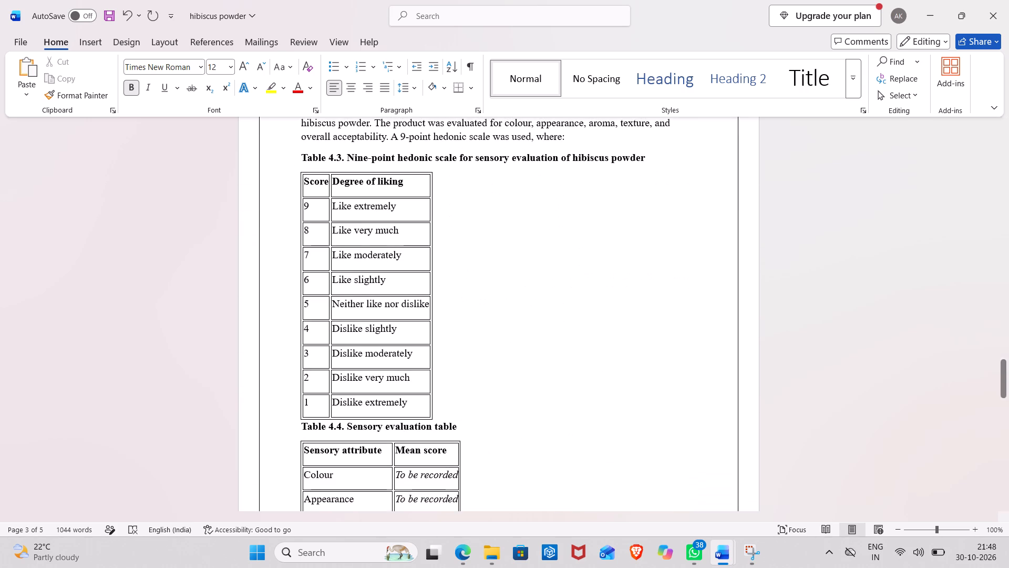
scroll(369, 350, "down", 1)
scroll(369, 350, "up", 1)
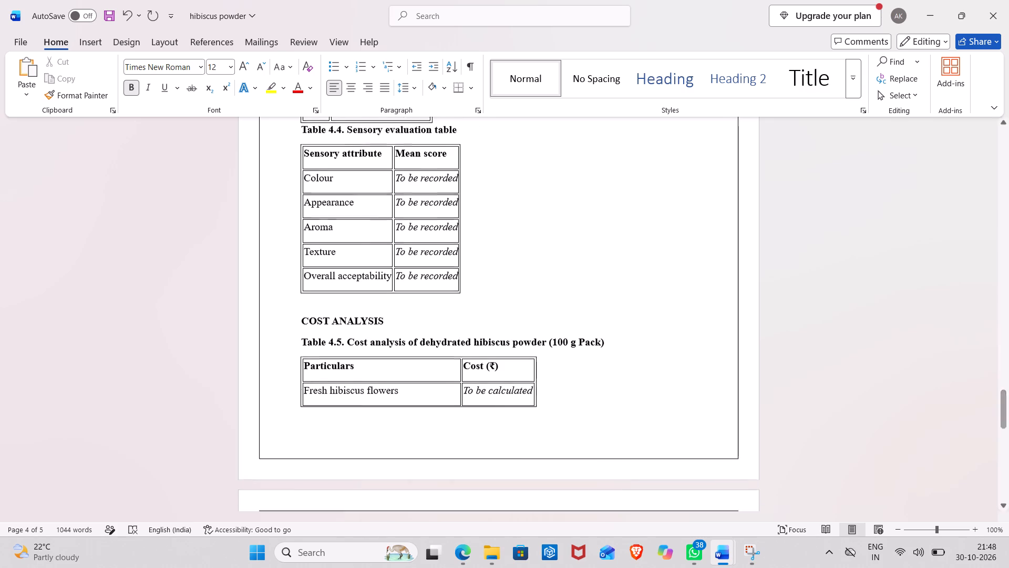
scroll(369, 350, "up", 2)
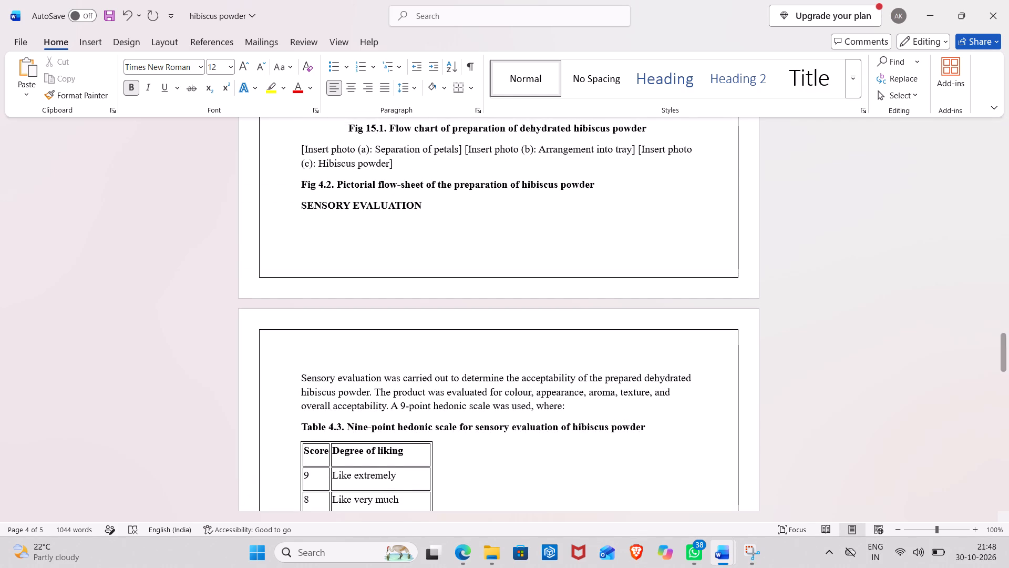
scroll(369, 350, "up", 1)
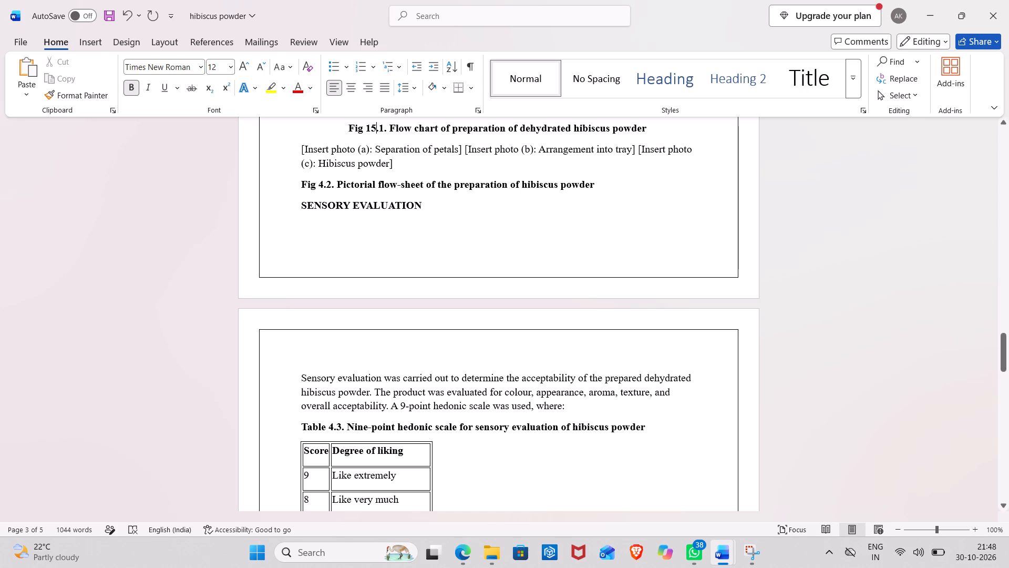
scroll(388, 202, "up", 3)
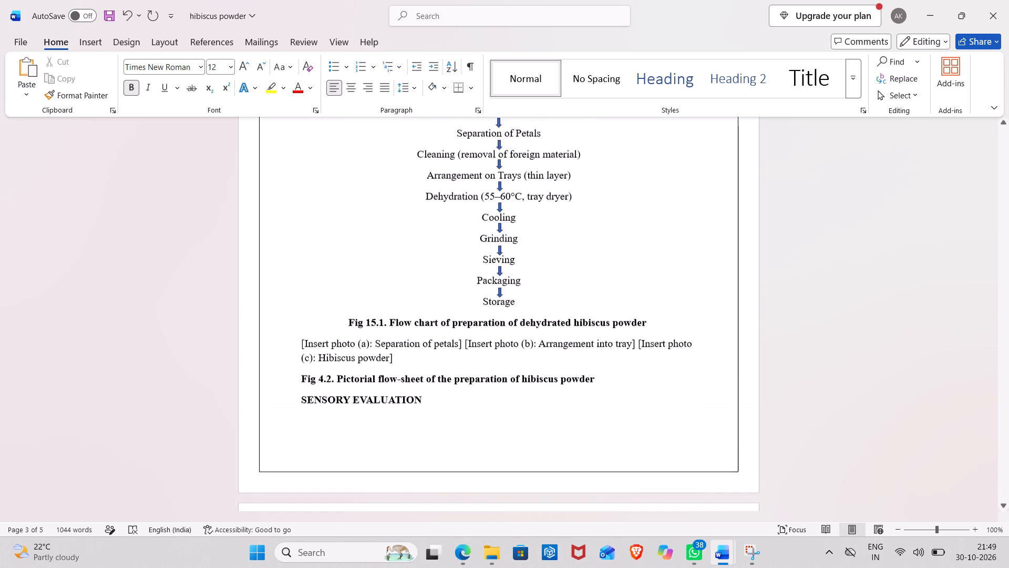
scroll(388, 202, "up", 4)
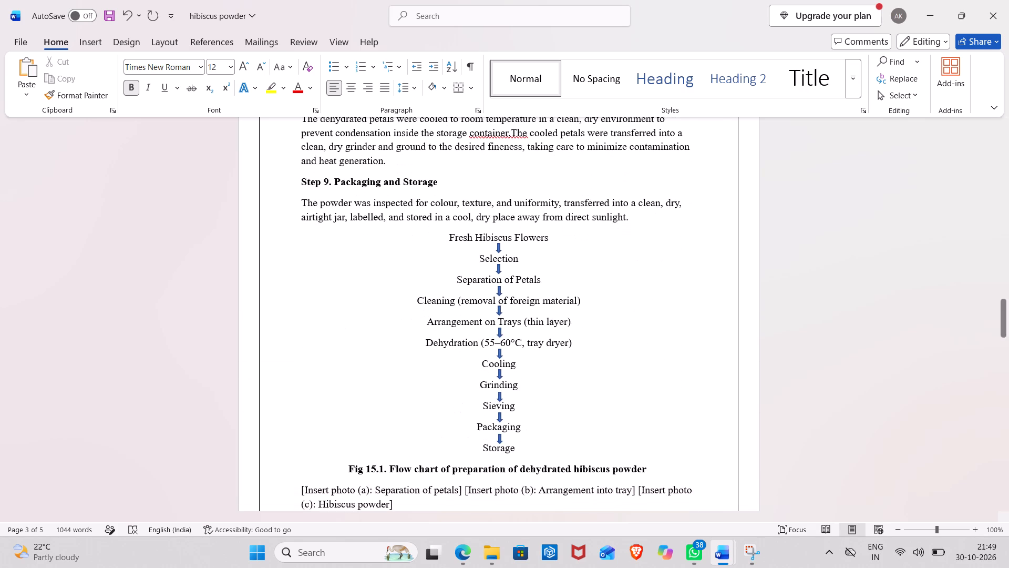
scroll(388, 202, "up", 1)
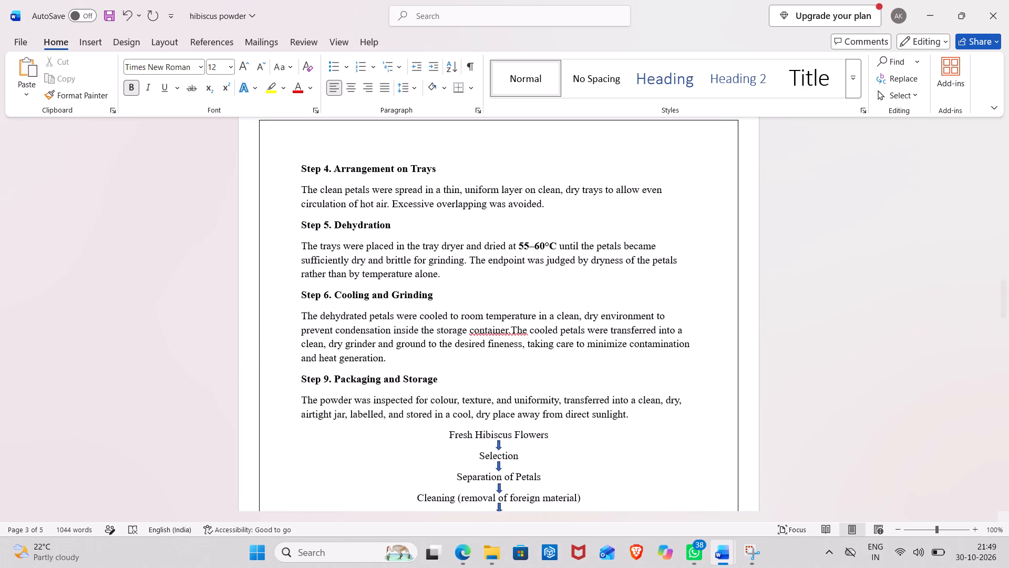
scroll(388, 202, "up", 2)
scroll(388, 202, "down", 1)
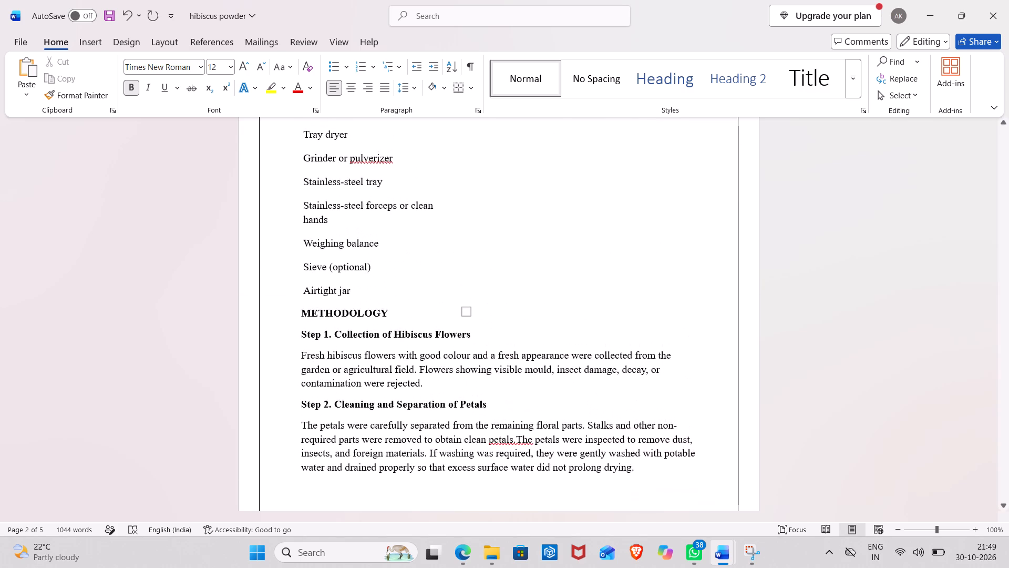
scroll(388, 202, "down", 6)
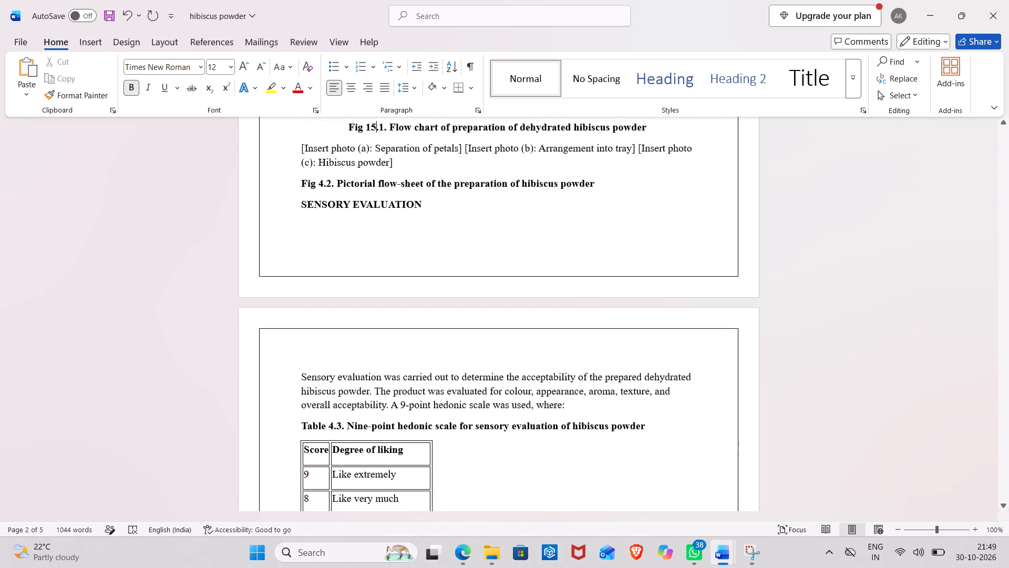
scroll(388, 202, "down", 2)
Push the SENSORY EVALUATION heading onto the following page with two blank lines before it, and add a blank line after it.
scroll(388, 202, "up", 1)
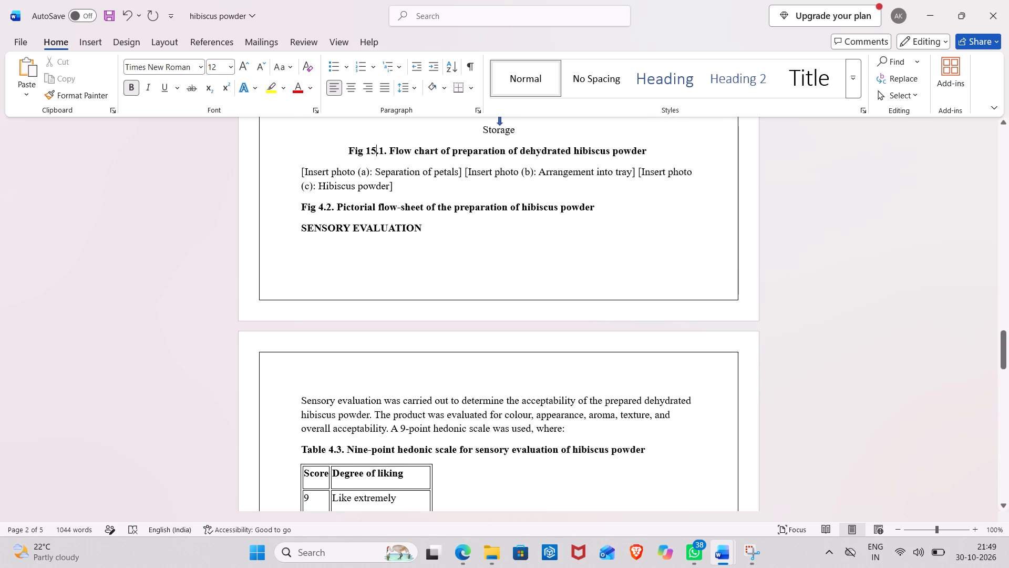
left_click(425, 231)
key("BackSpace")
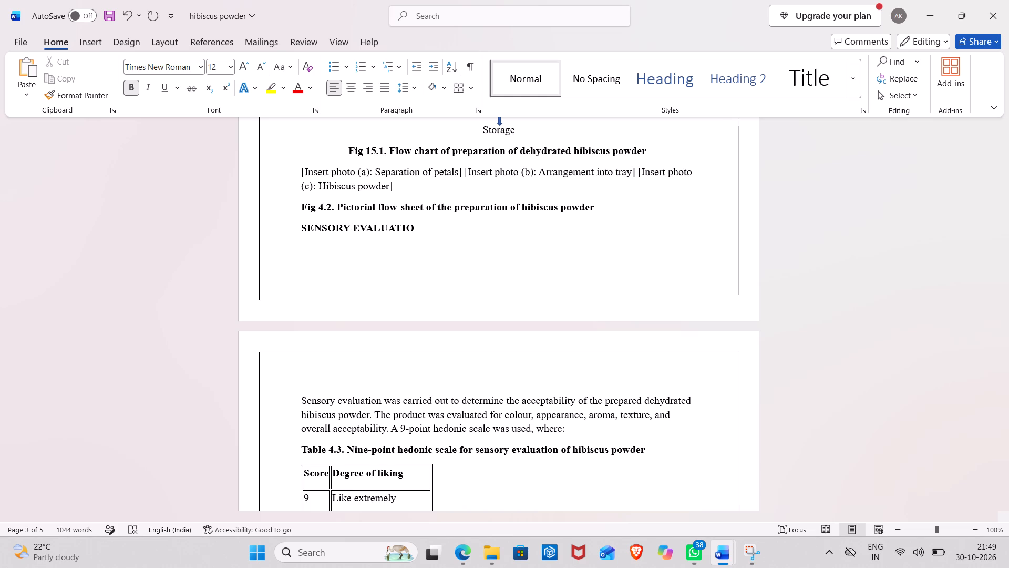
left_click(127, 20)
key("Return")
left_click(299, 222)
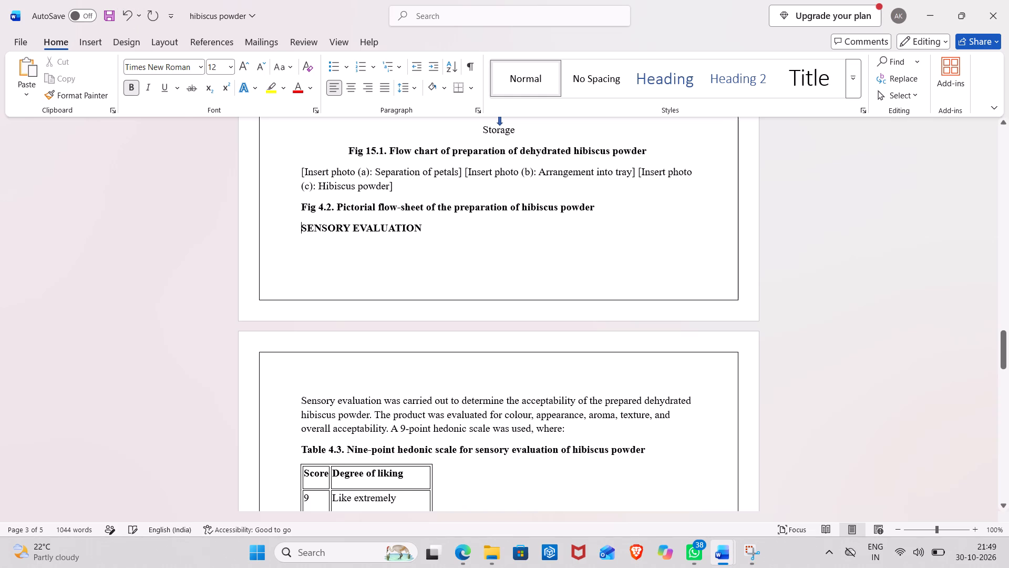
key("Return")
key("Return")
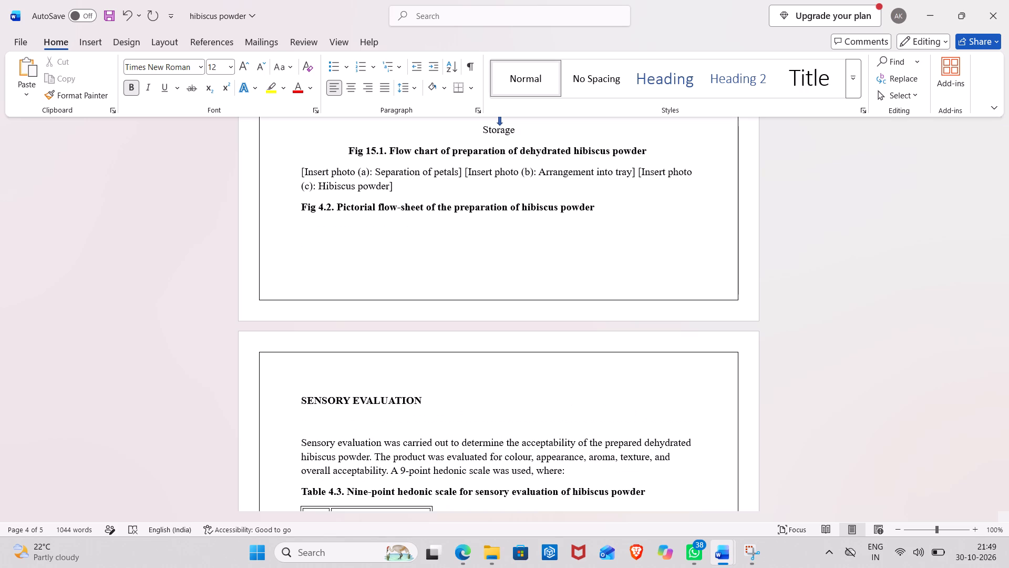
Arrange the hibiscus powder report and the Potato_Powder report side by side.
key("super+Left")
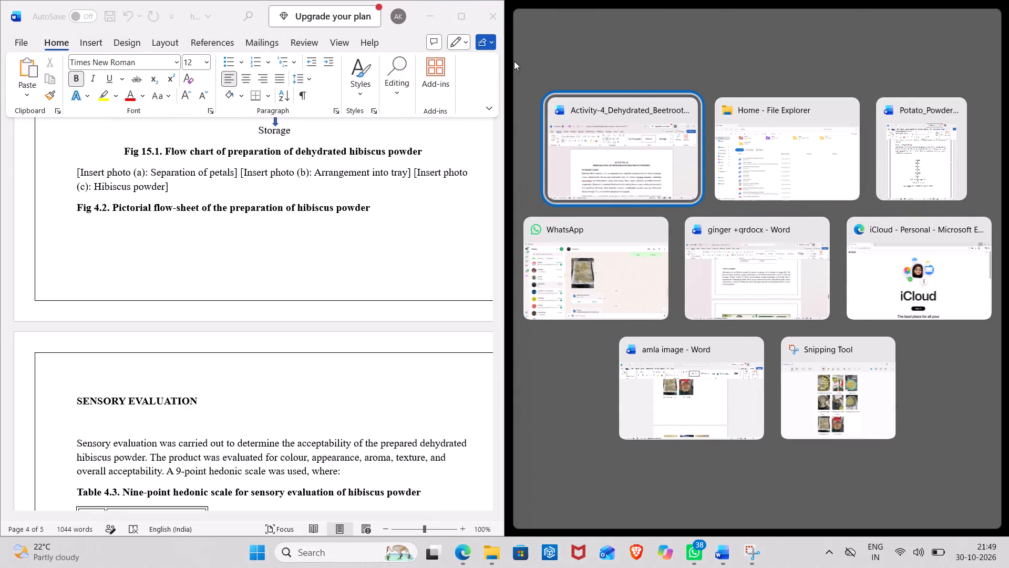
left_click(907, 156)
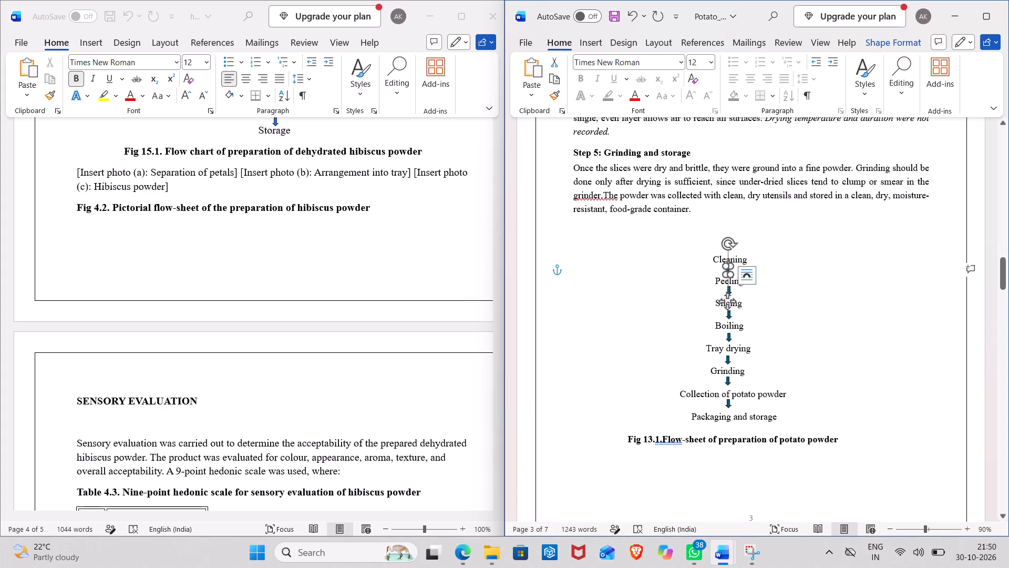
left_click(572, 255)
Examine the potato report's pictorial flow-sheet, sensory evaluation text and table, and cost analysis section as a model for the hibiscus report.
scroll(572, 255, "down", 5)
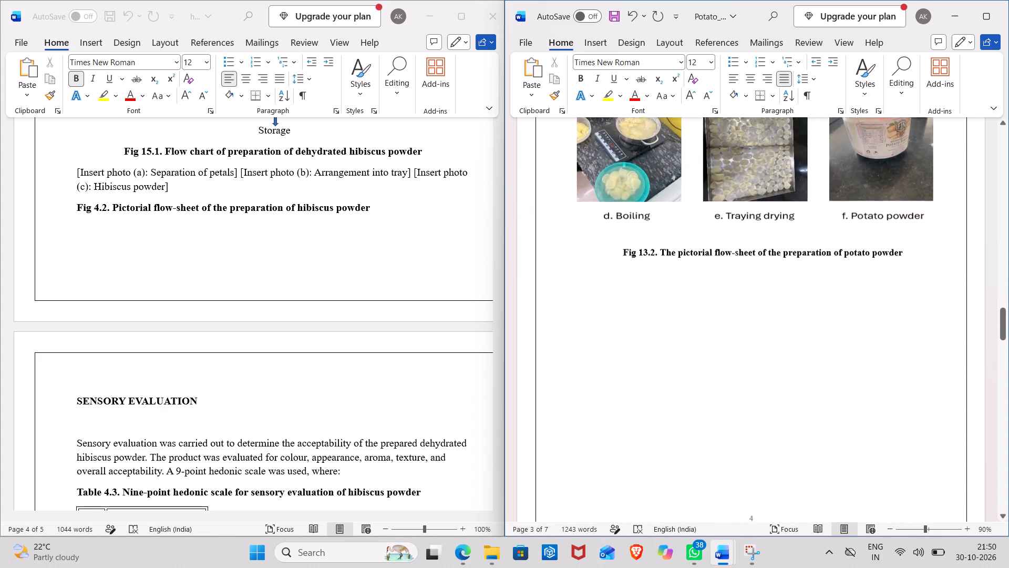
scroll(572, 255, "down", 1)
scroll(215, 419, "down", 1)
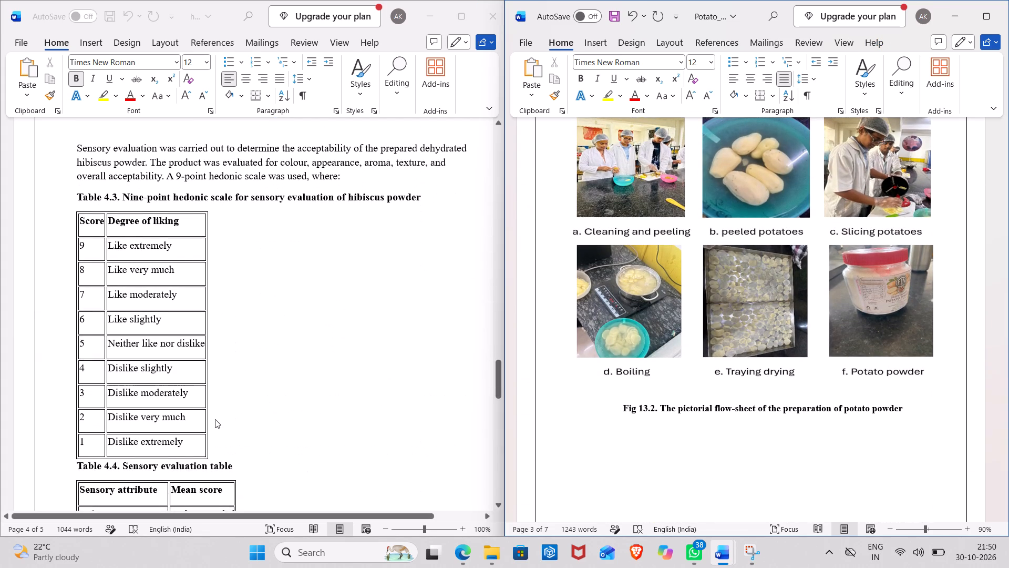
scroll(215, 419, "down", 1)
scroll(592, 350, "down", 3)
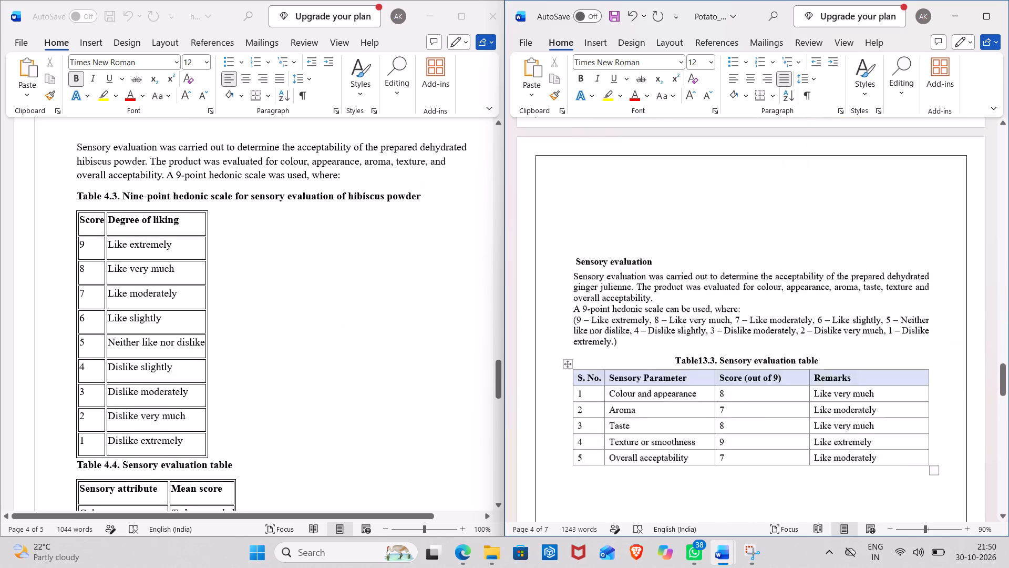
scroll(592, 350, "down", 2)
scroll(592, 350, "up", 1)
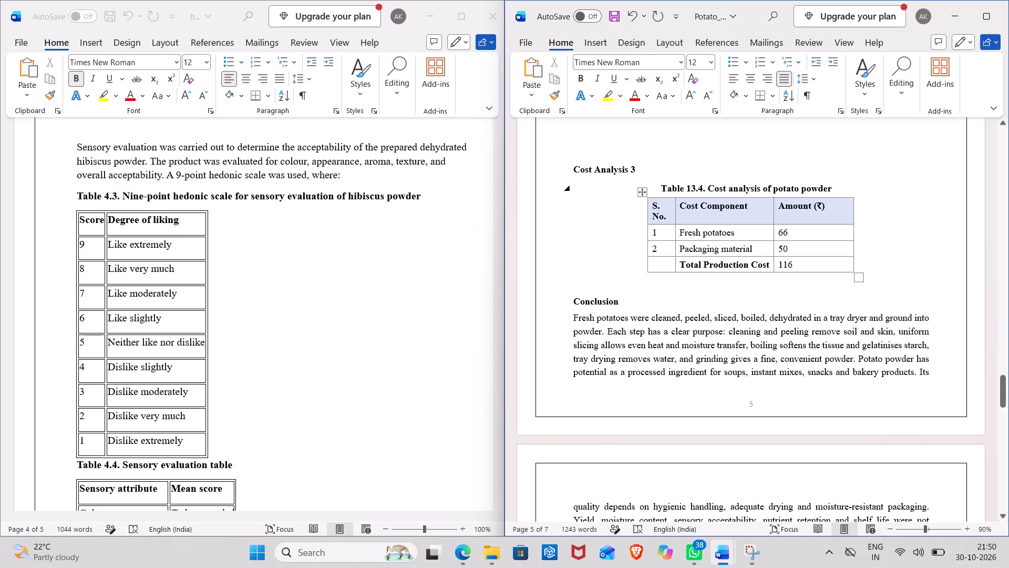
scroll(668, 230, "up", 3)
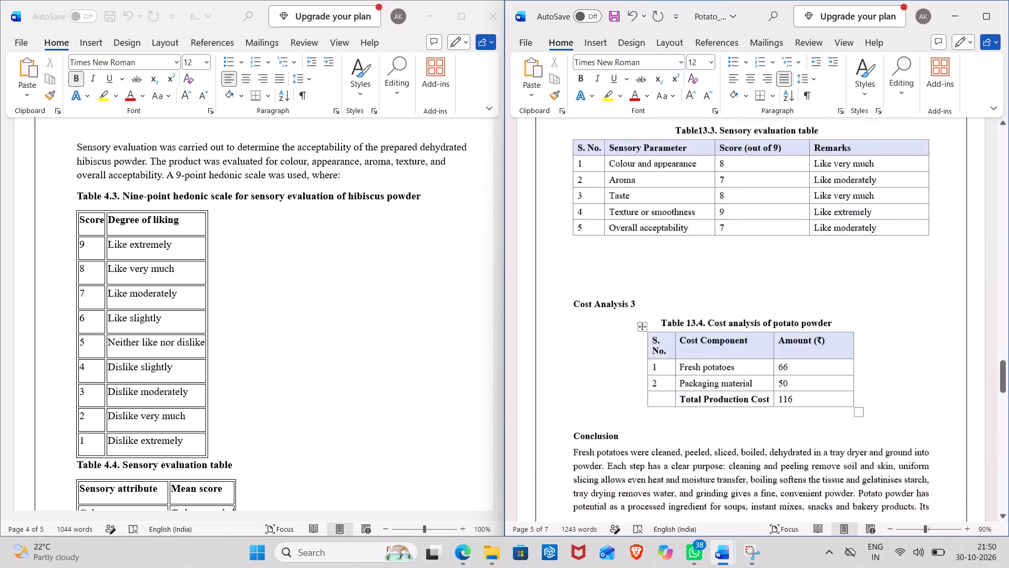
scroll(668, 230, "left", 5)
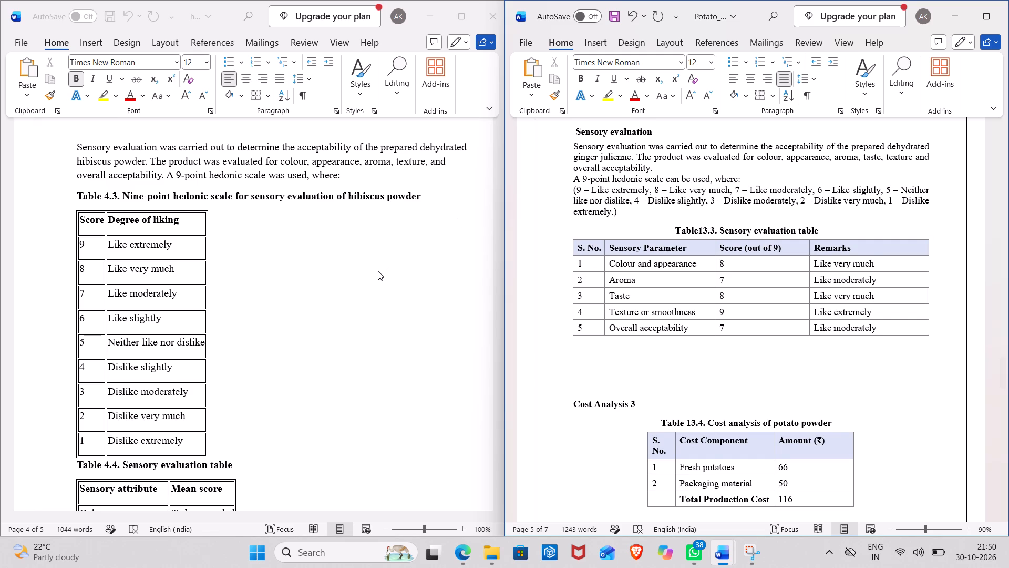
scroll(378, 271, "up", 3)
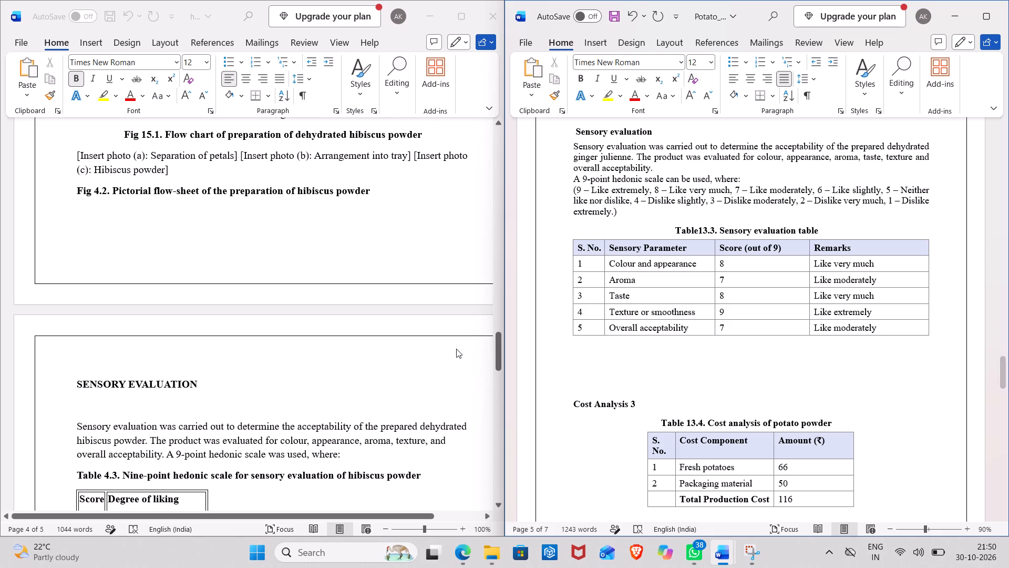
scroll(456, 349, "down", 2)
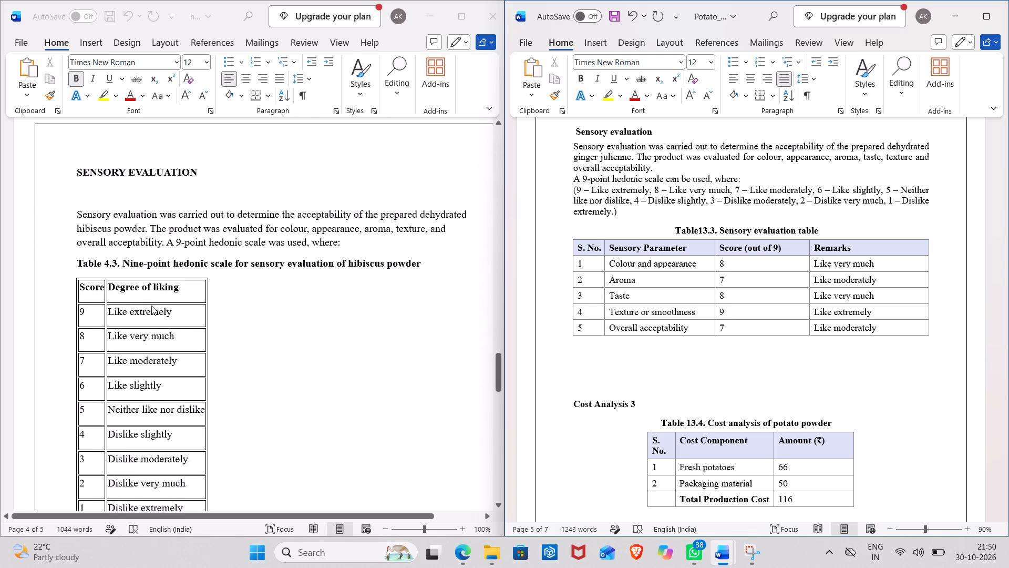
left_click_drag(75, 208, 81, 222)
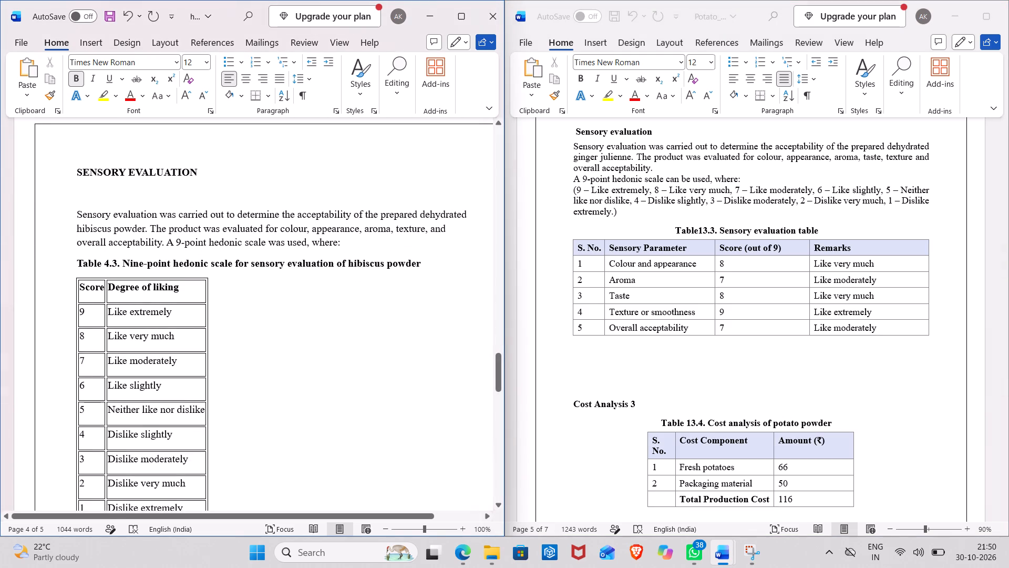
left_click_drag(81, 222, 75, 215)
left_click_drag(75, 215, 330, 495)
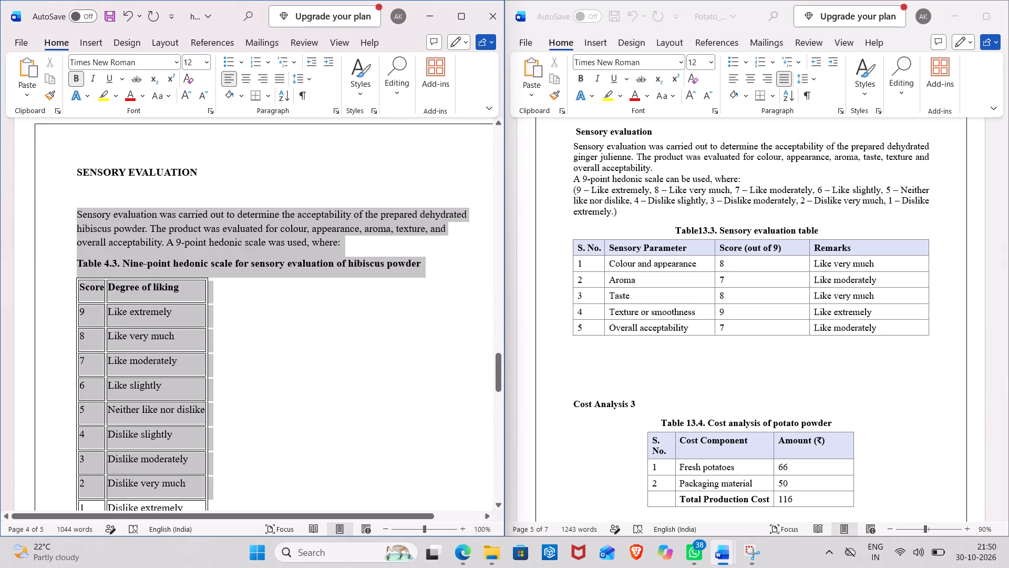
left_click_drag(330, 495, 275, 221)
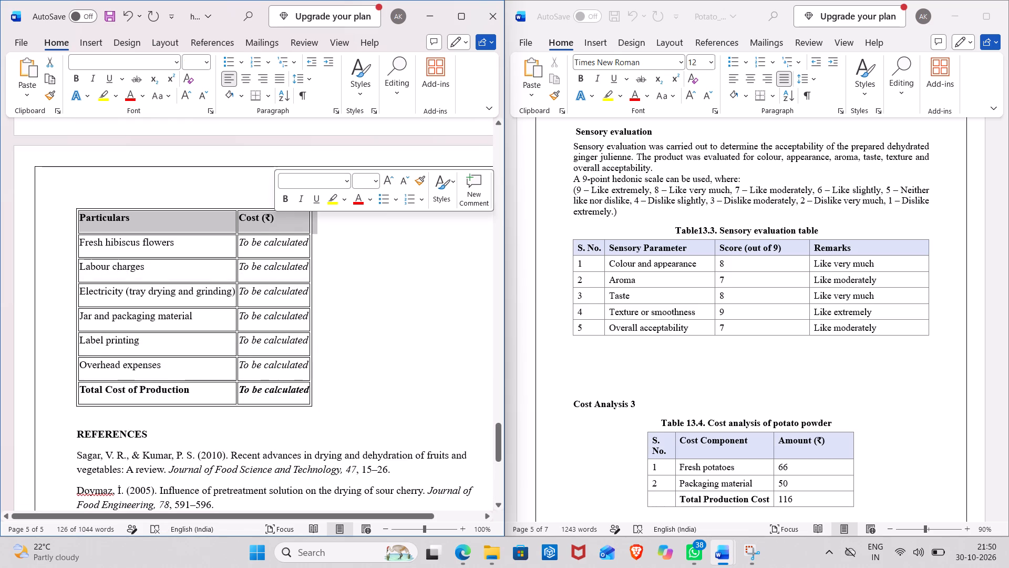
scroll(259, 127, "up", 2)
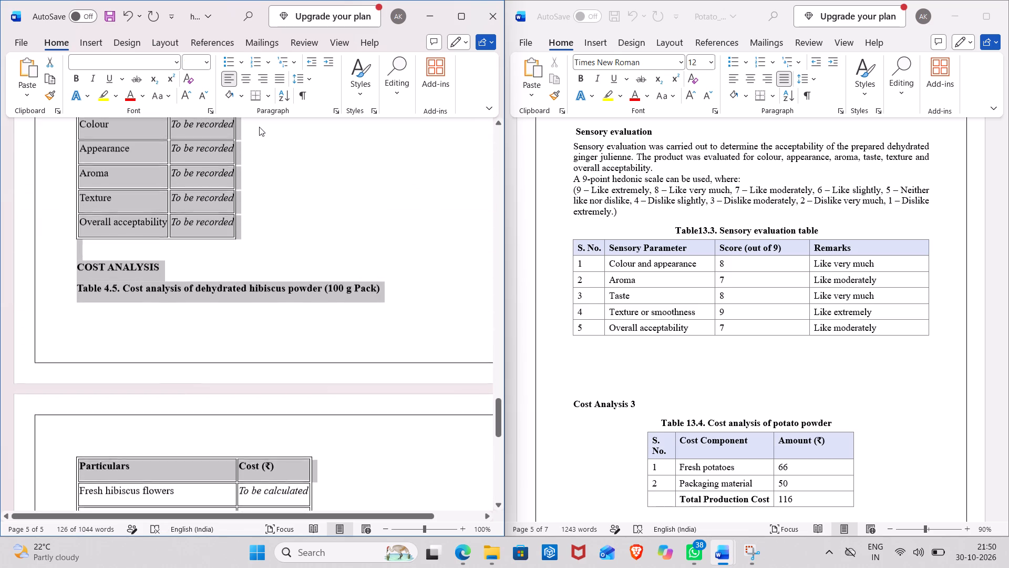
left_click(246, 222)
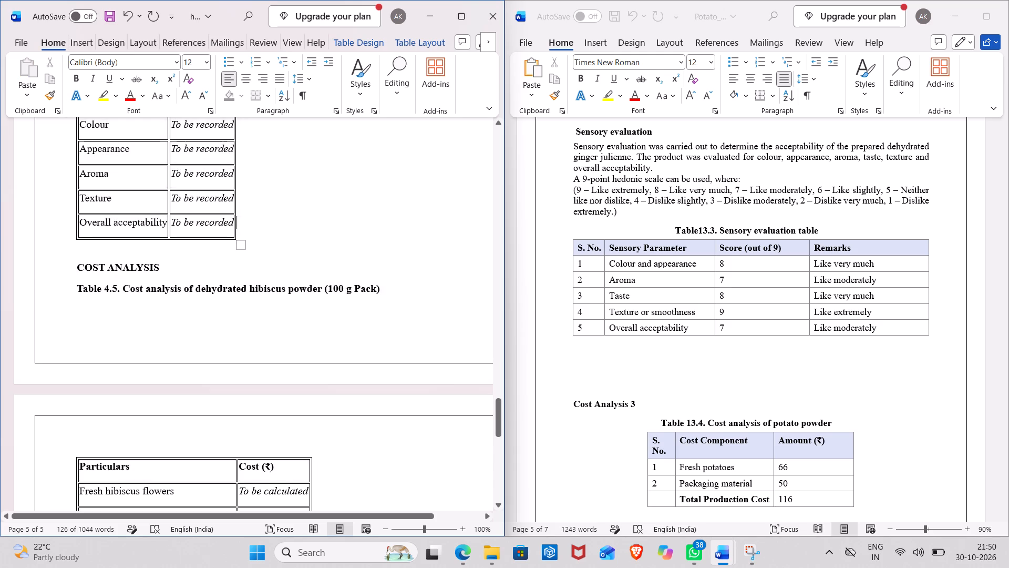
Delete the hibiscus report's sensory evaluation paragraph together with the Table 4.3 caption and its nine-point hedonic scale table.
scroll(246, 222, "up", 4)
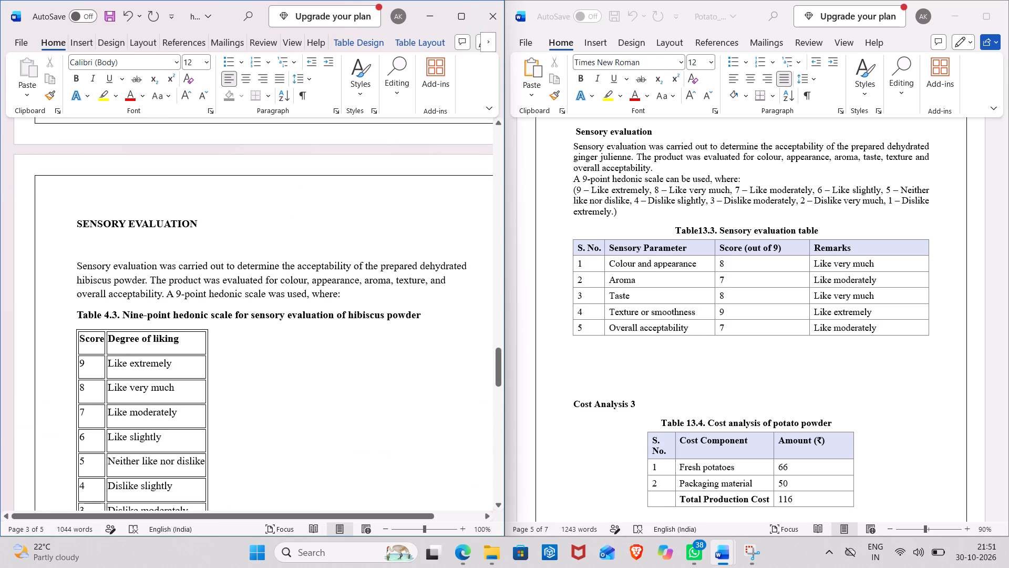
left_click_drag(77, 266, 408, 457)
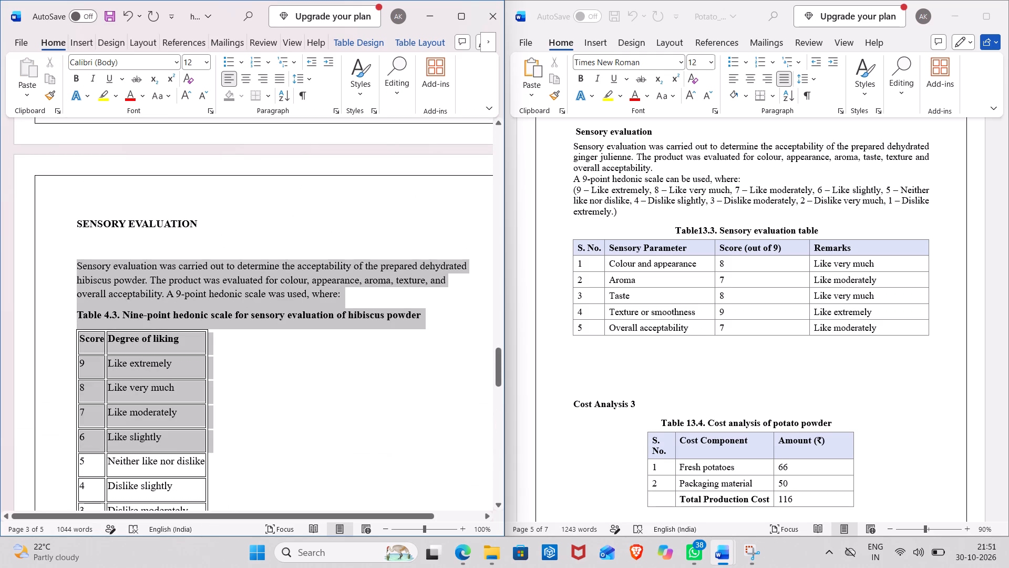
left_click_drag(408, 457, 378, 412)
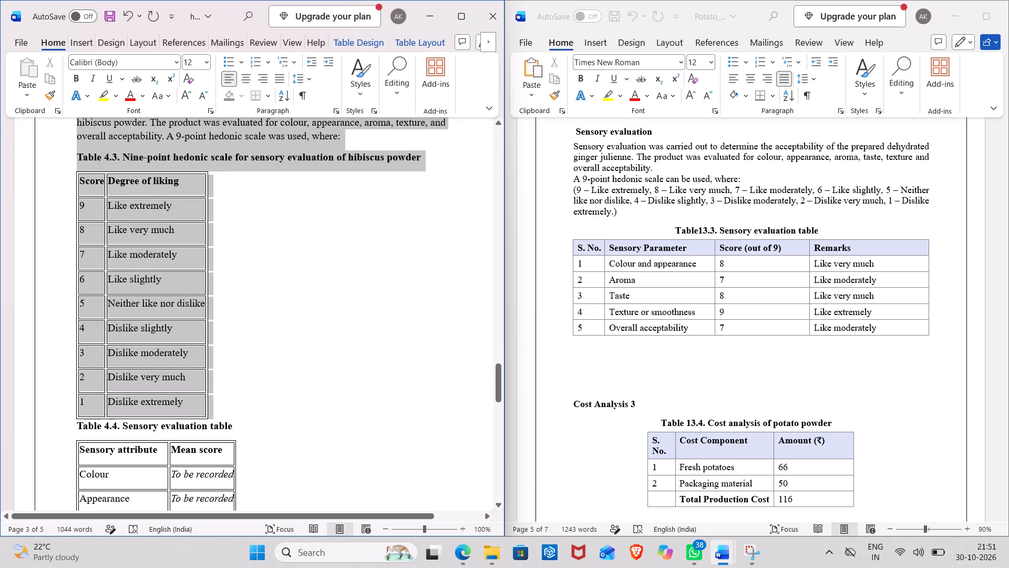
left_click_drag(378, 412, 378, 418)
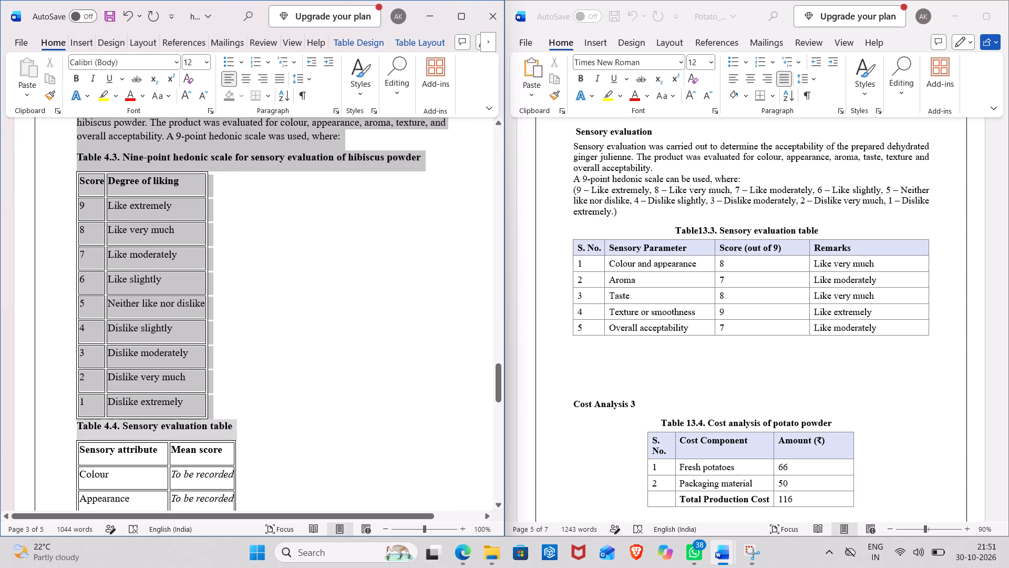
left_click_drag(378, 418, 377, 416)
key("BackSpace")
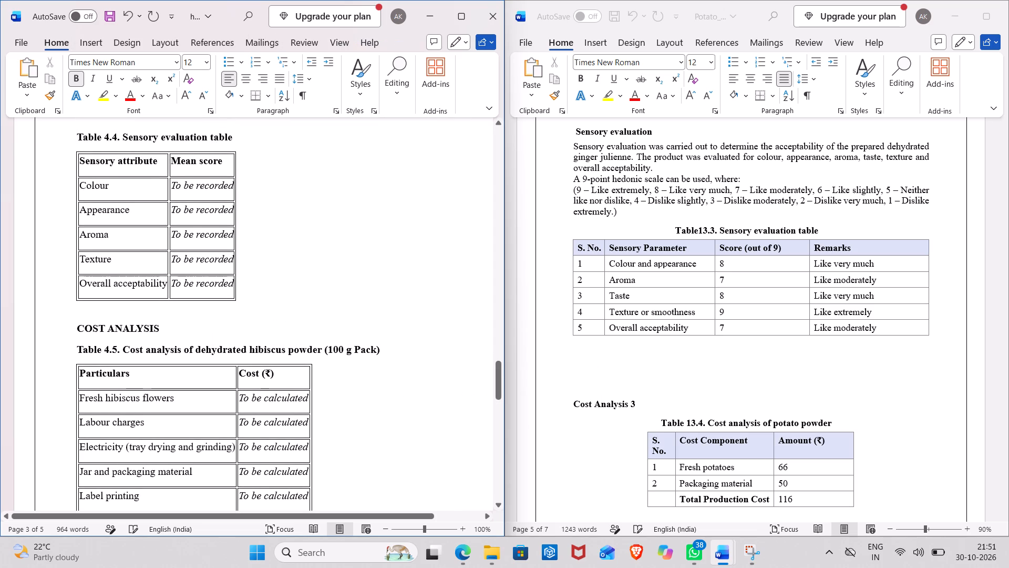
Copy the potato report's sensory evaluation paragraph and 9-point scale text onto a new line below the hibiscus report's SENSORY EVALUATION heading.
scroll(377, 416, "down", 3)
scroll(377, 416, "up", 2)
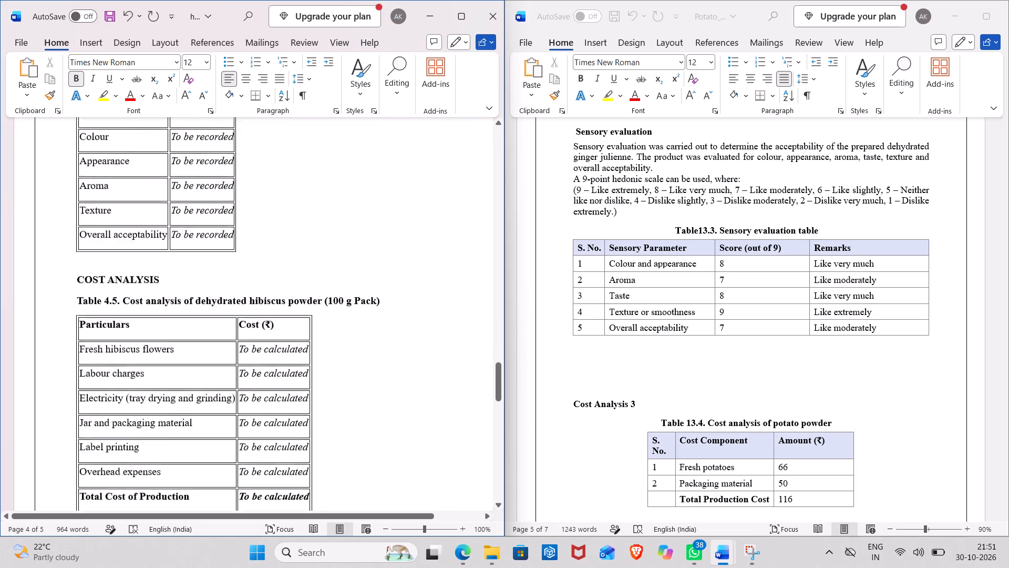
scroll(377, 416, "up", 4)
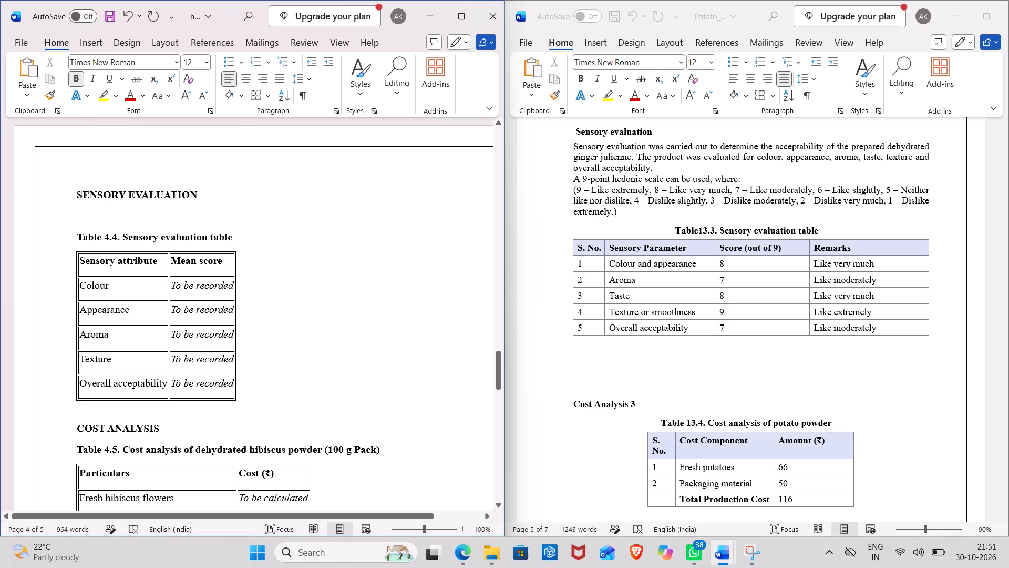
left_click(206, 198)
key("Return")
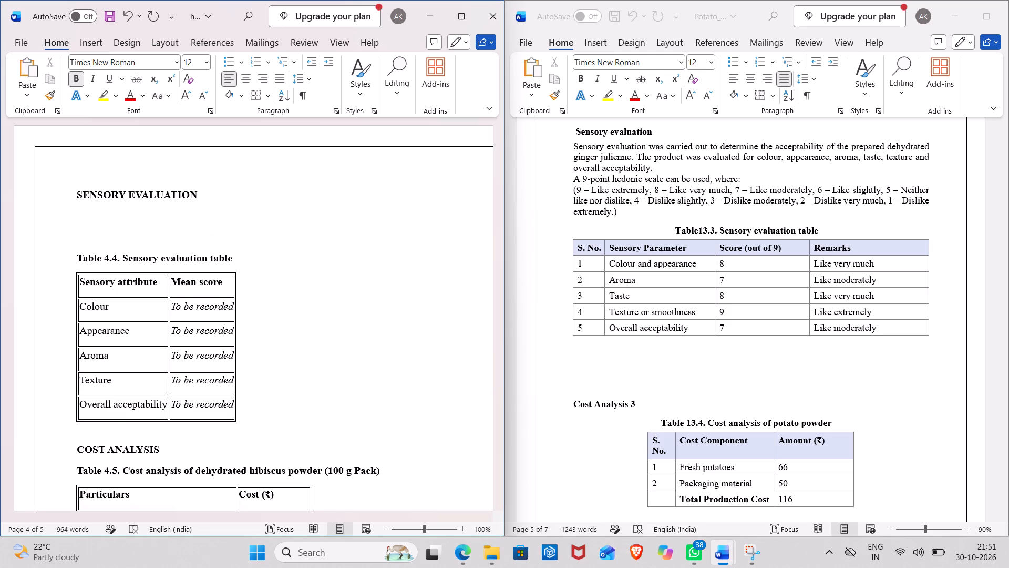
left_click(574, 146)
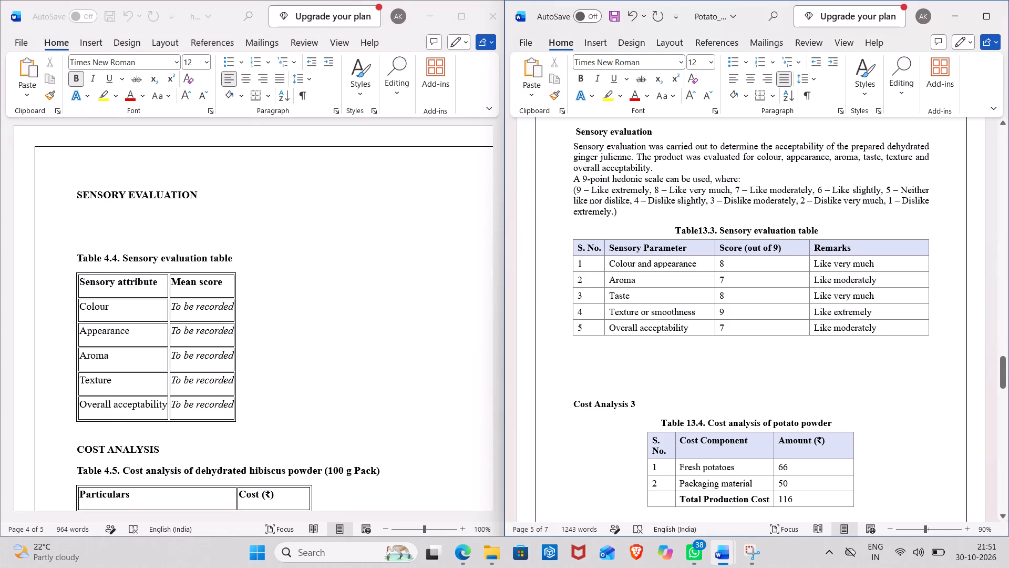
left_click_drag(575, 146, 872, 206)
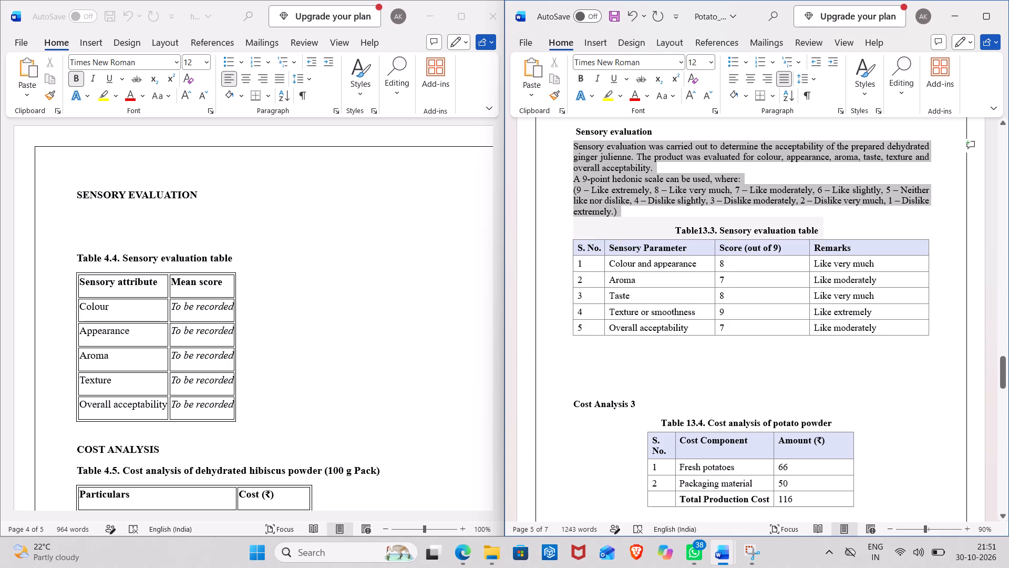
left_click_drag(872, 206, 1001, 205)
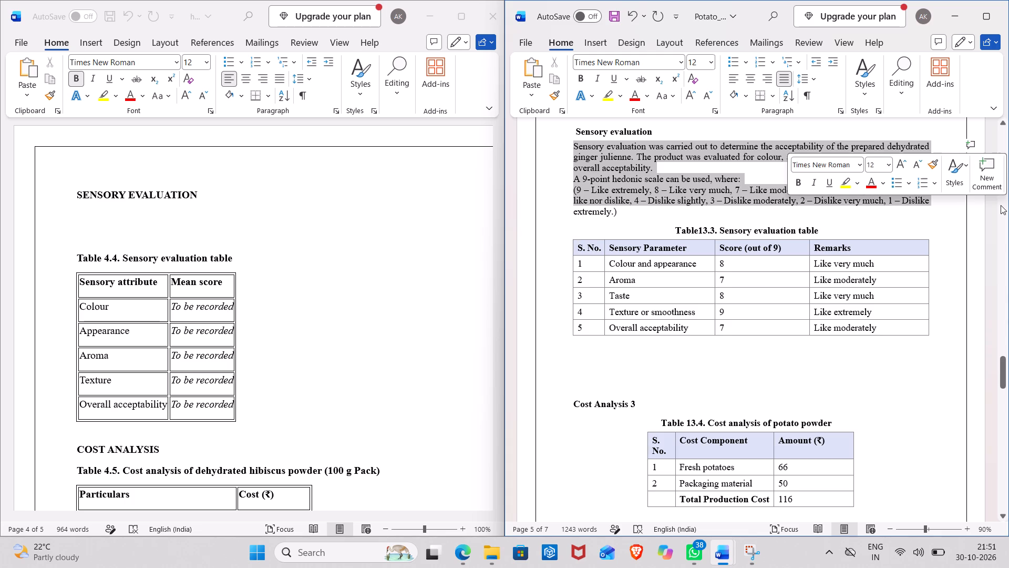
key("ctrl+c")
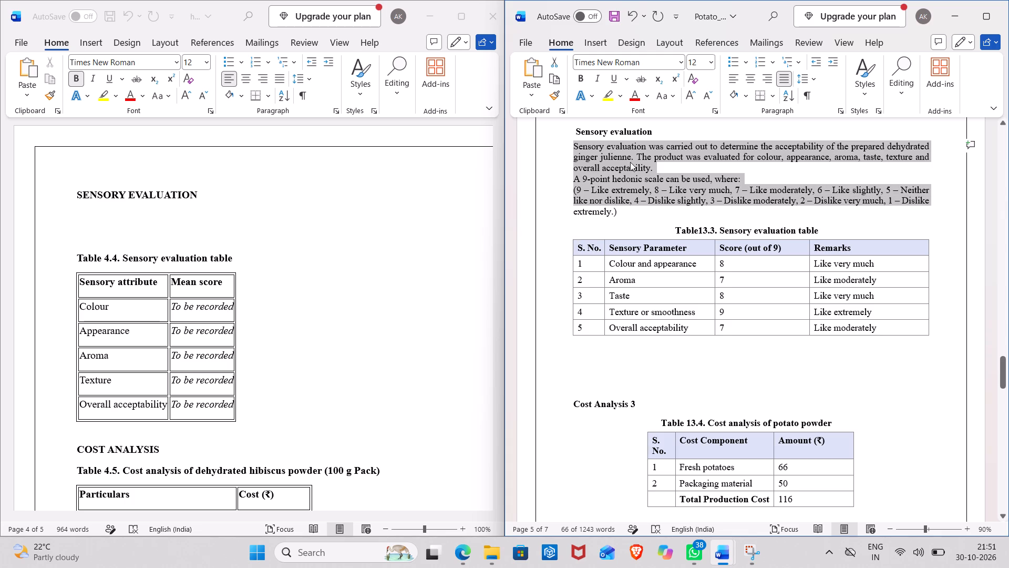
left_click(76, 212)
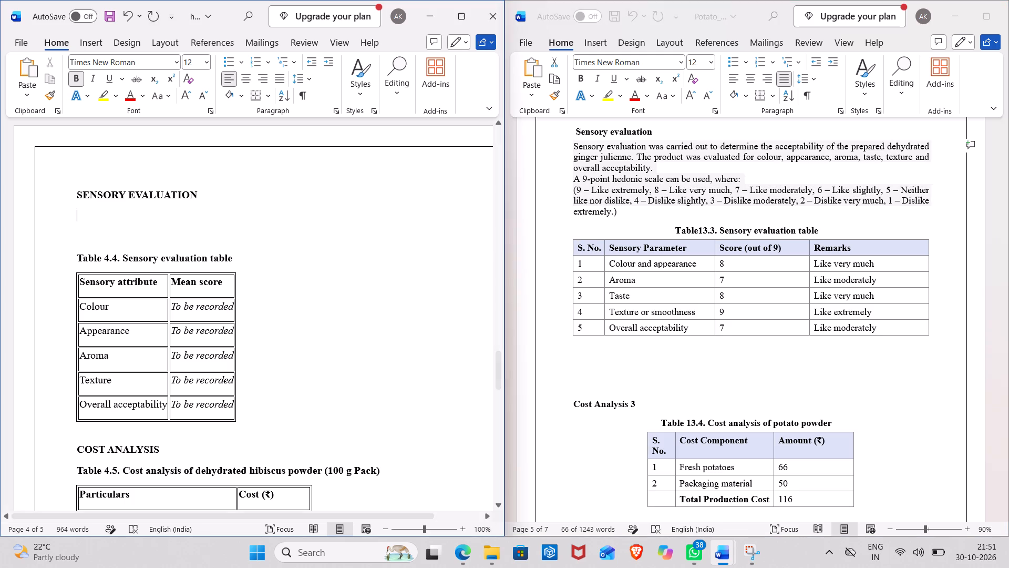
key("ctrl+v")
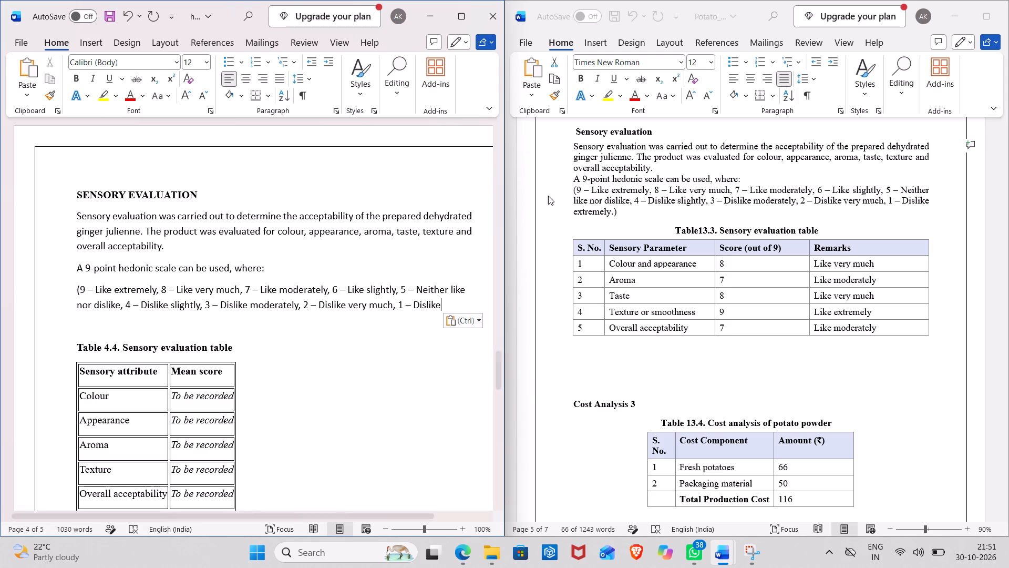
Complete the pasted hedonic scale text with the ending "extremely.)" copied from the potato report, and remove the extra line after it.
left_click_drag(621, 210, 590, 217)
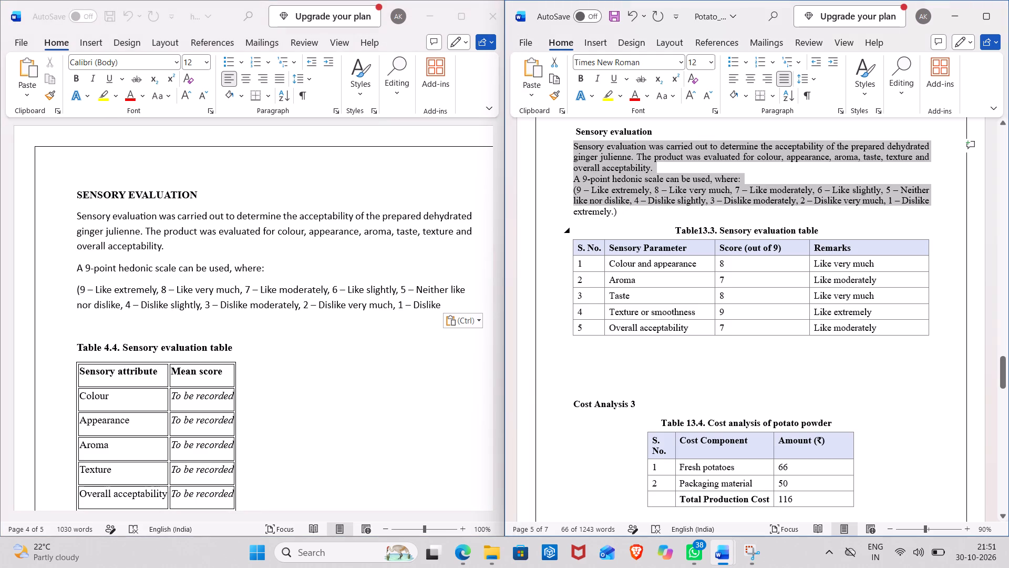
left_click_drag(590, 217, 573, 211)
left_click_drag(573, 211, 622, 212)
key("ctrl+c")
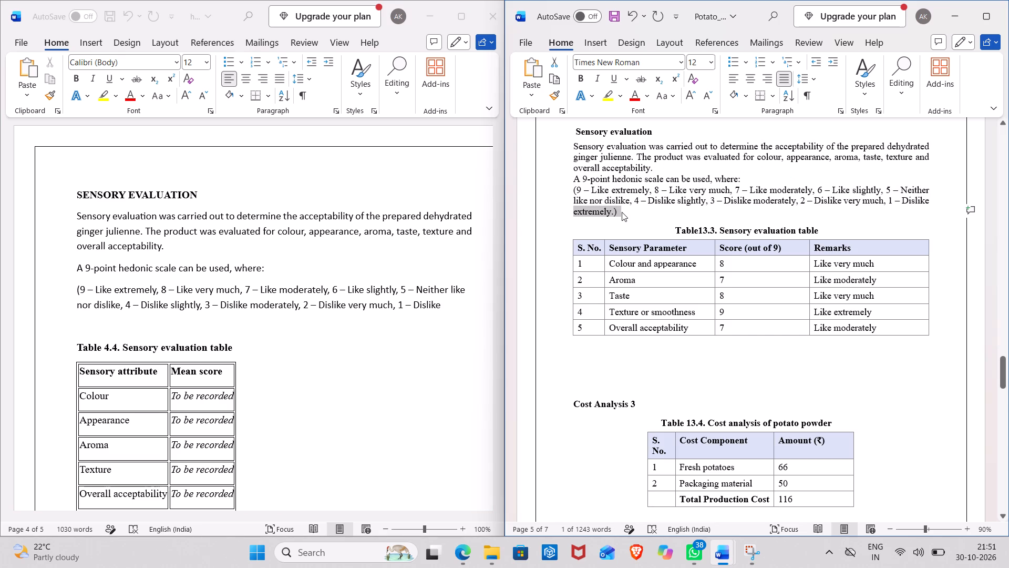
left_click(441, 302)
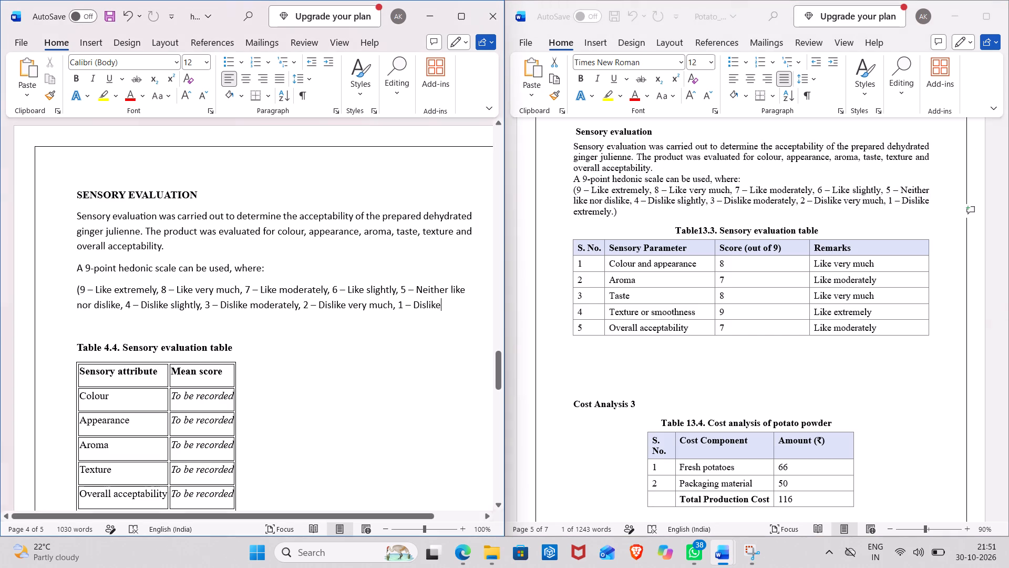
key("ctrl+v")
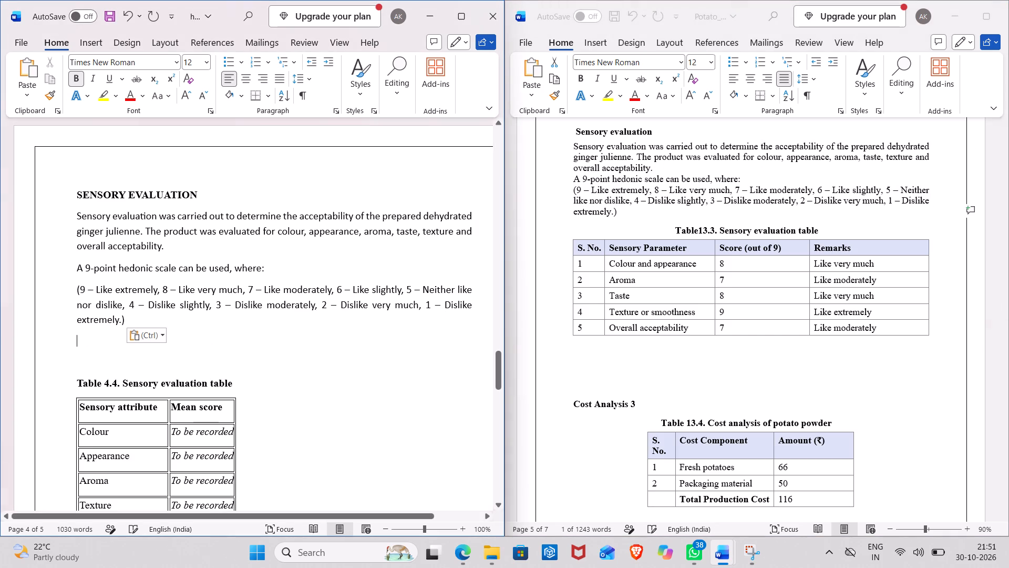
key("BackSpace")
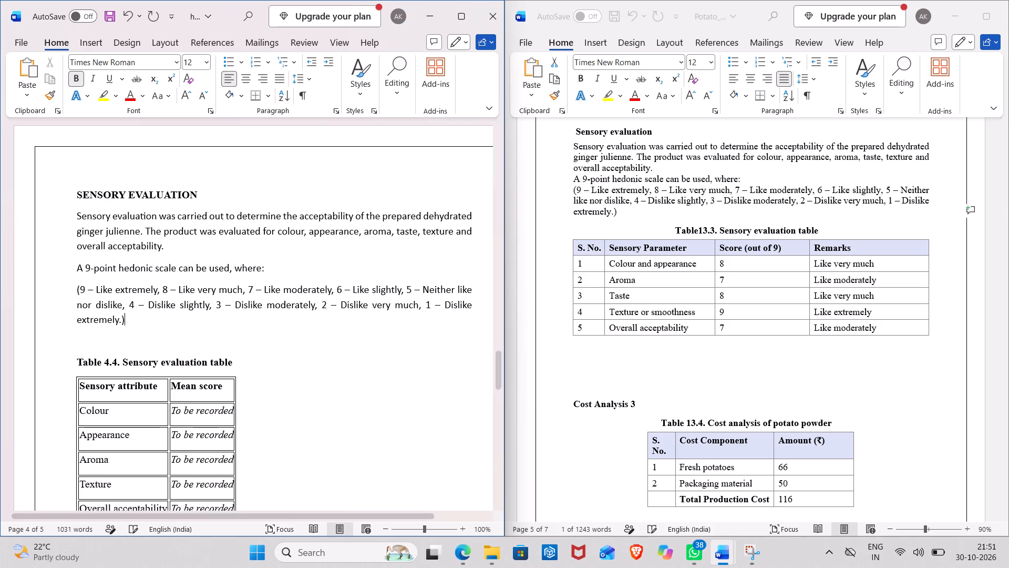
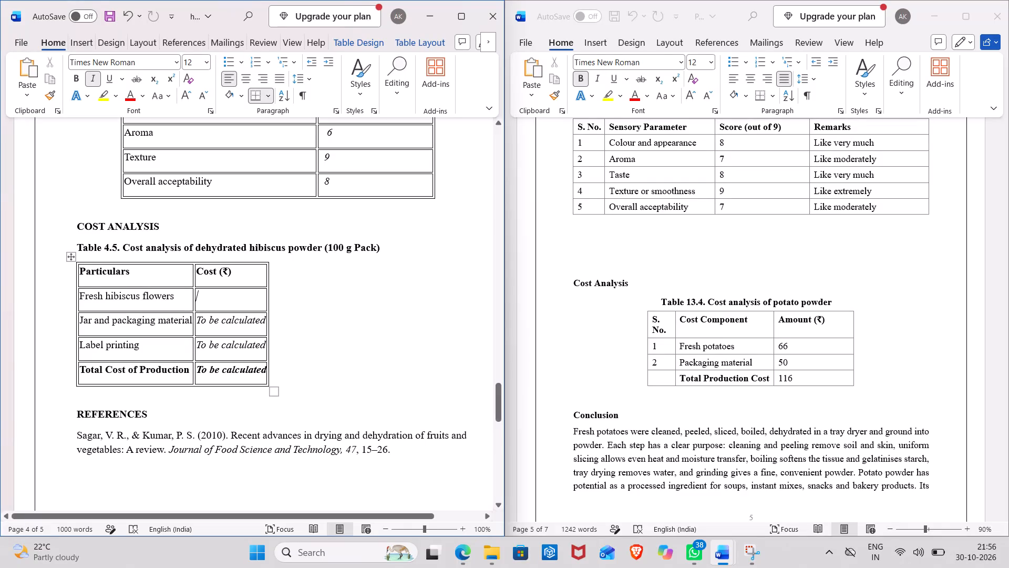
Enter 50 as the cost of both jar and packaging material and label printing in the hibiscus cost table, each with a leading space.
left_click_drag(198, 320, 247, 320)
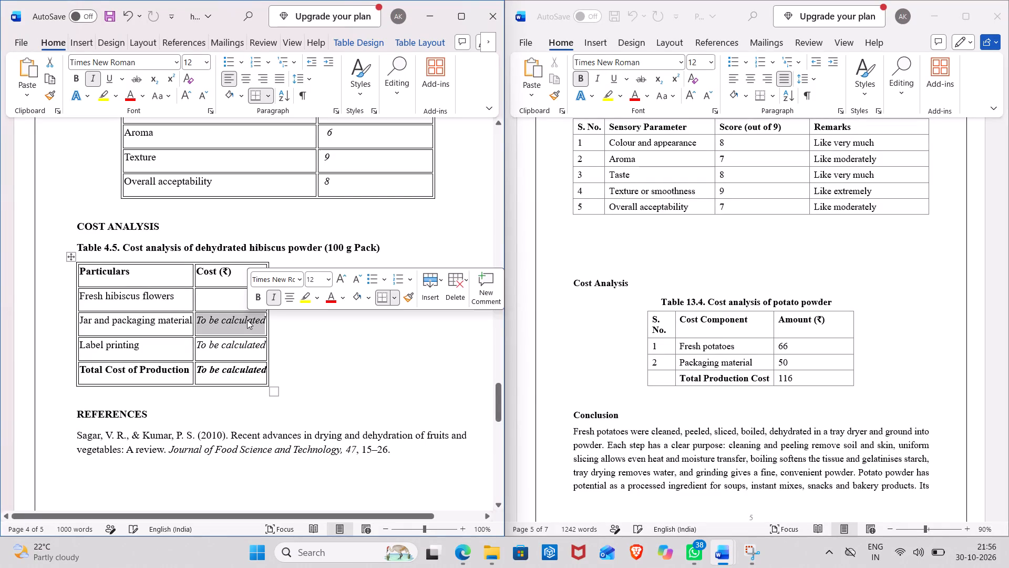
key("BackSpace")
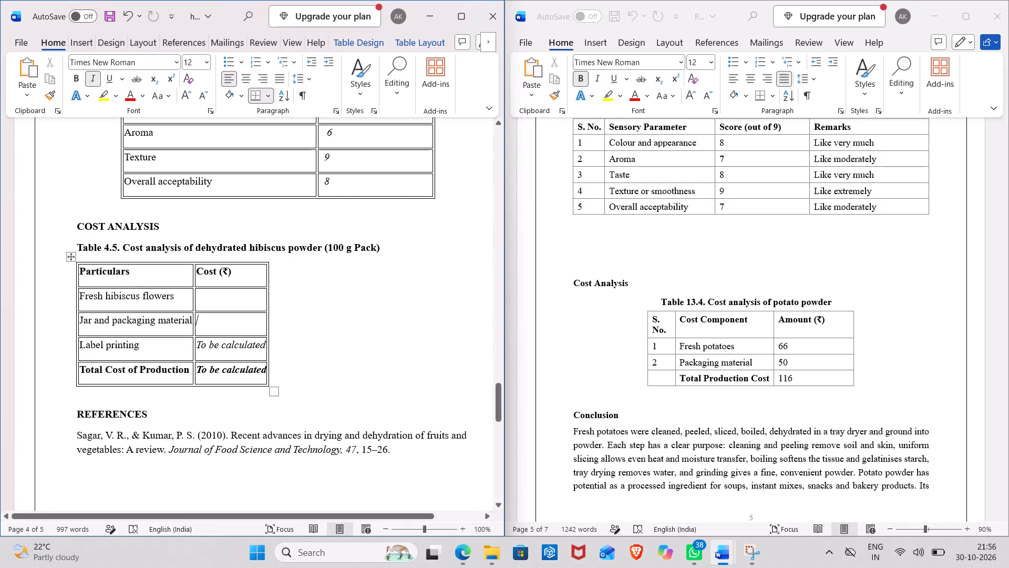
key("space")
type("50")
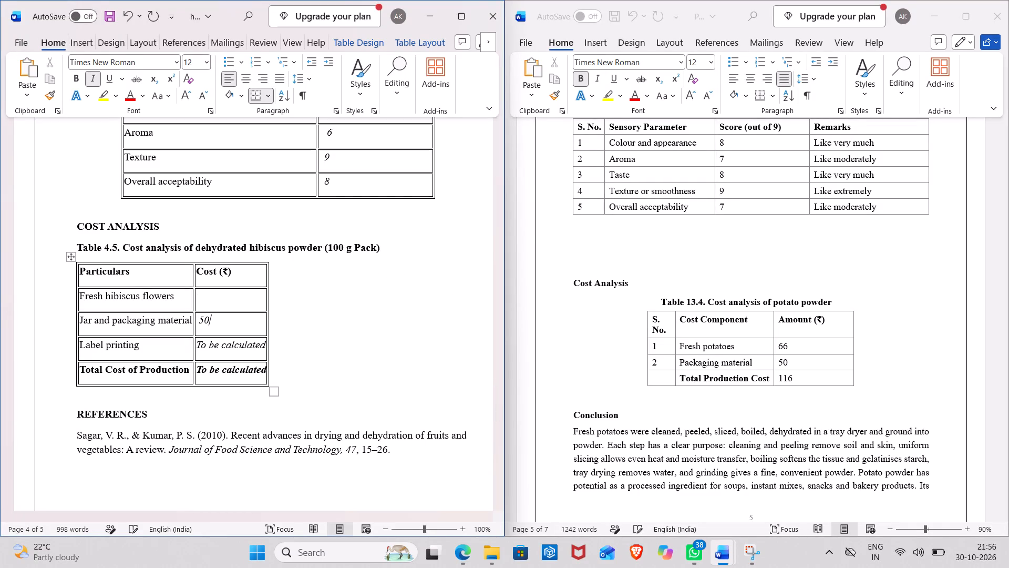
left_click_drag(263, 345, 212, 345)
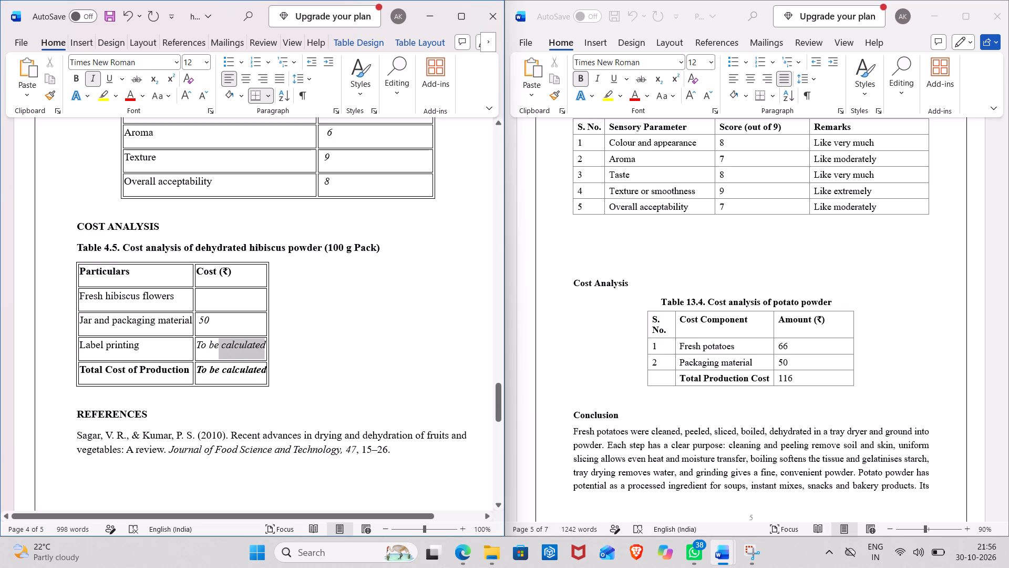
left_click_drag(212, 345, 203, 343)
key("BackSpace")
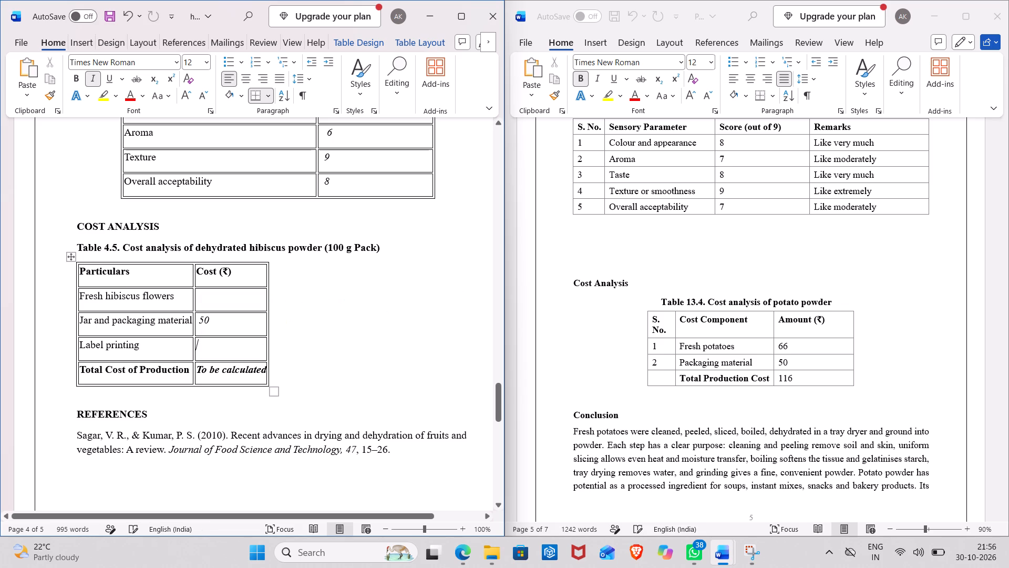
type("50")
left_click(195, 346)
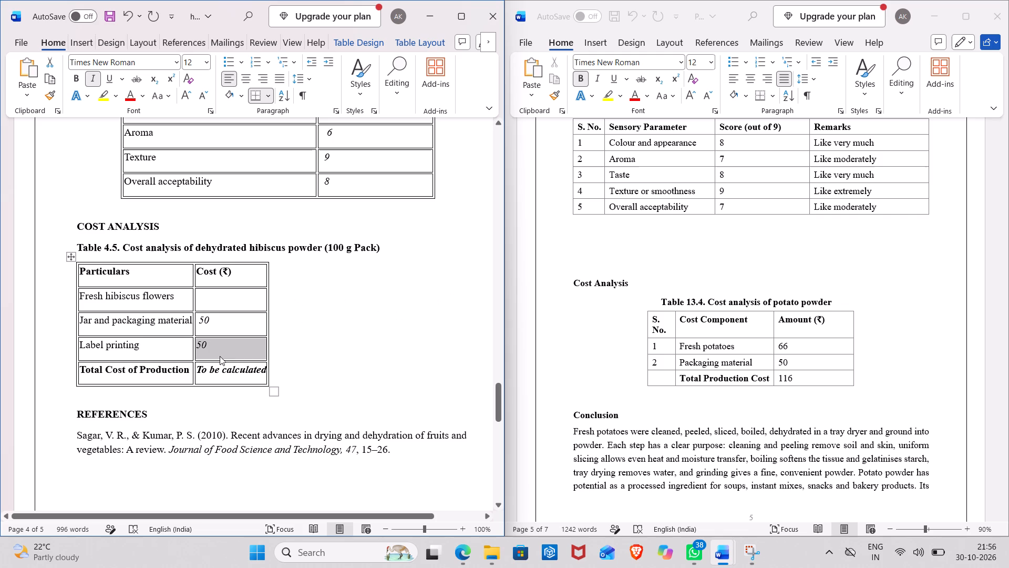
left_click(220, 356)
left_click(198, 343)
key("space")
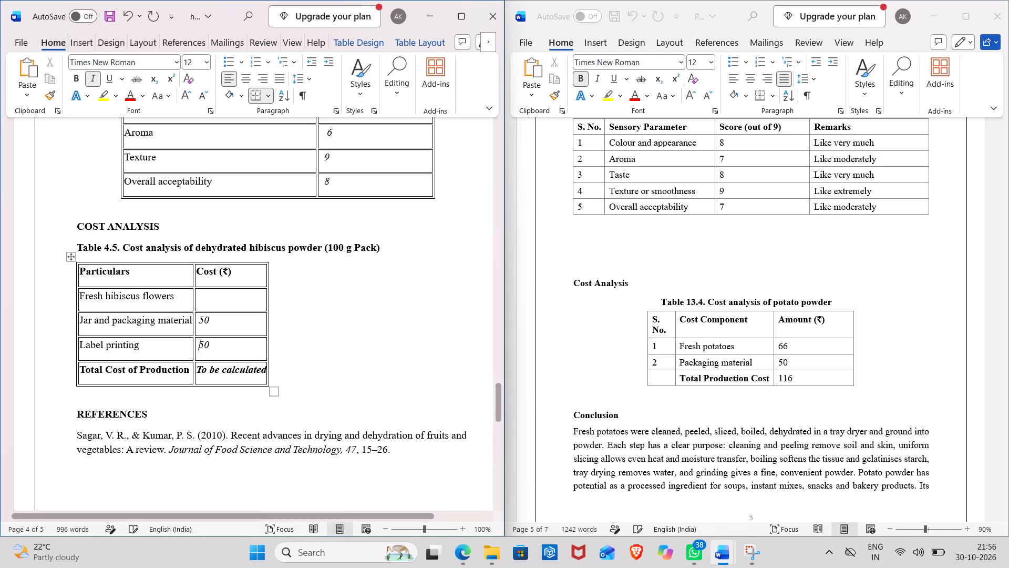
Enter 50 as the cost of fresh hibiscus flowers and 150 as the total cost of production.
left_click(200, 295)
key("space")
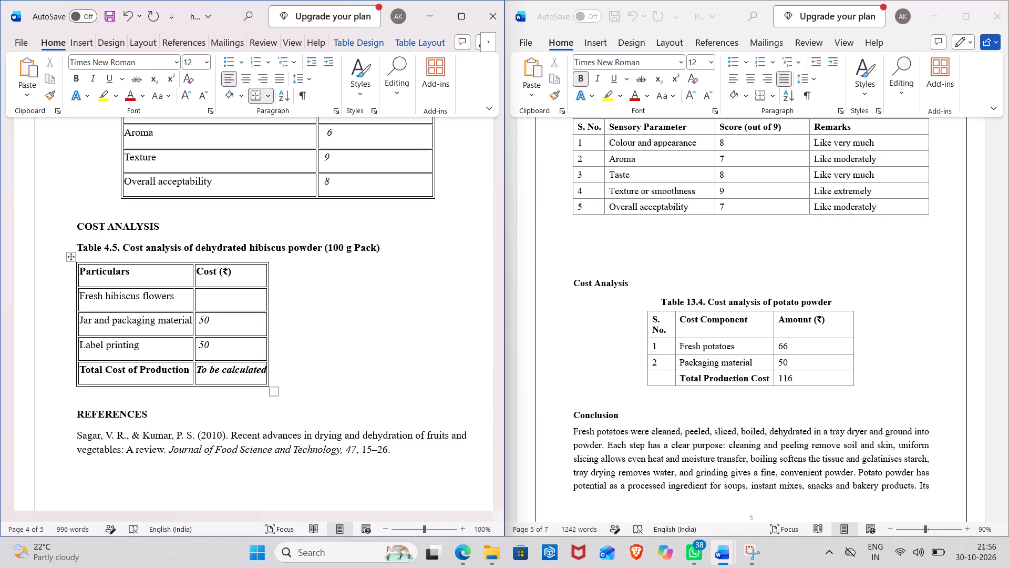
key("space")
key("BackSpace")
type("50")
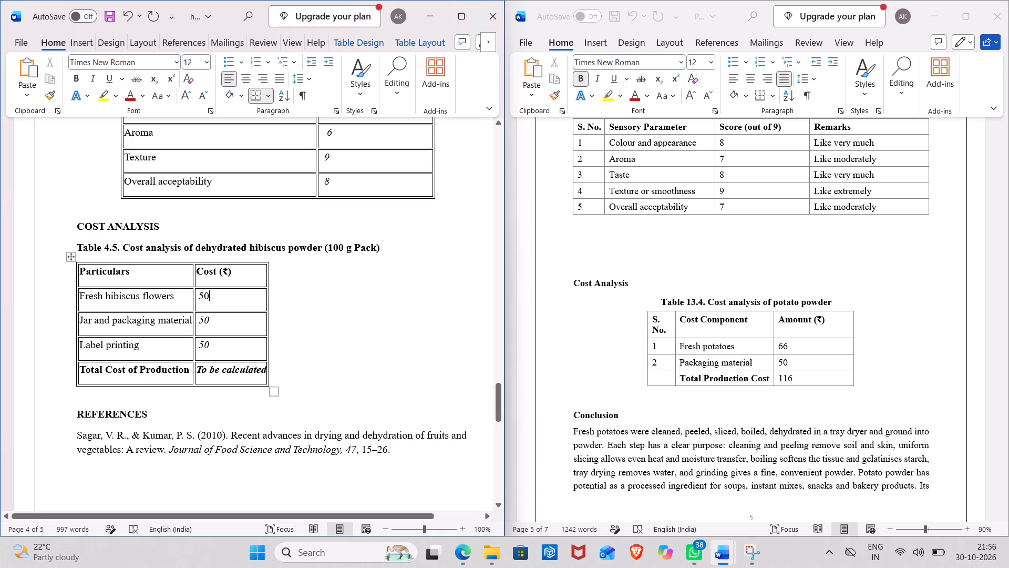
left_click_drag(265, 369, 210, 375)
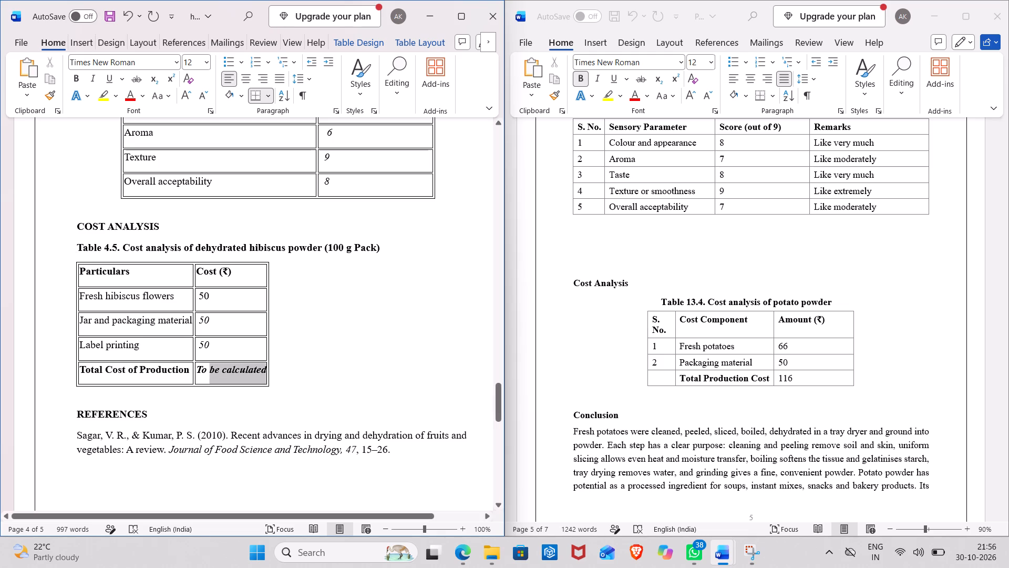
left_click_drag(210, 375, 200, 375)
key("BackSpace")
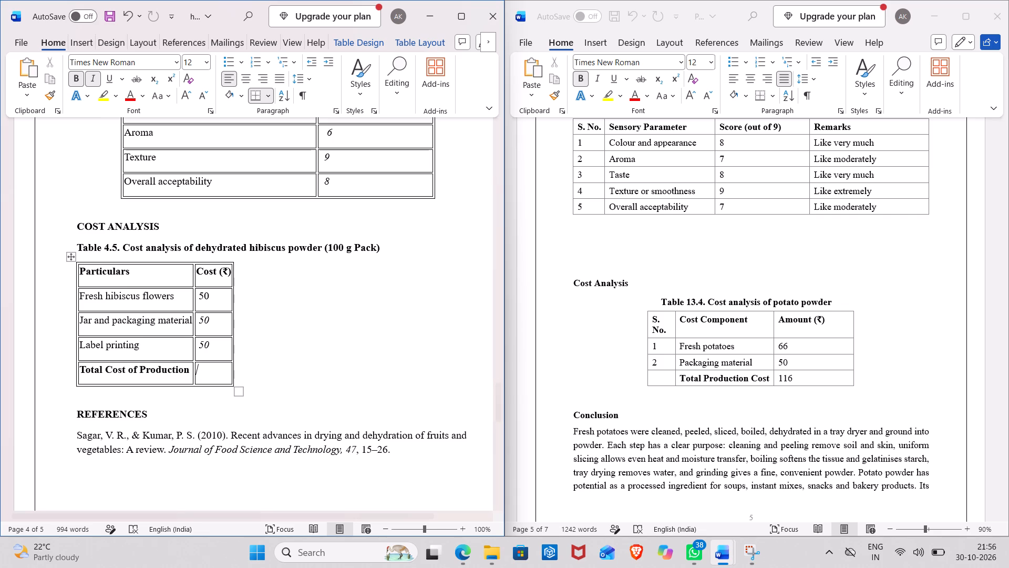
key("space")
type("150")
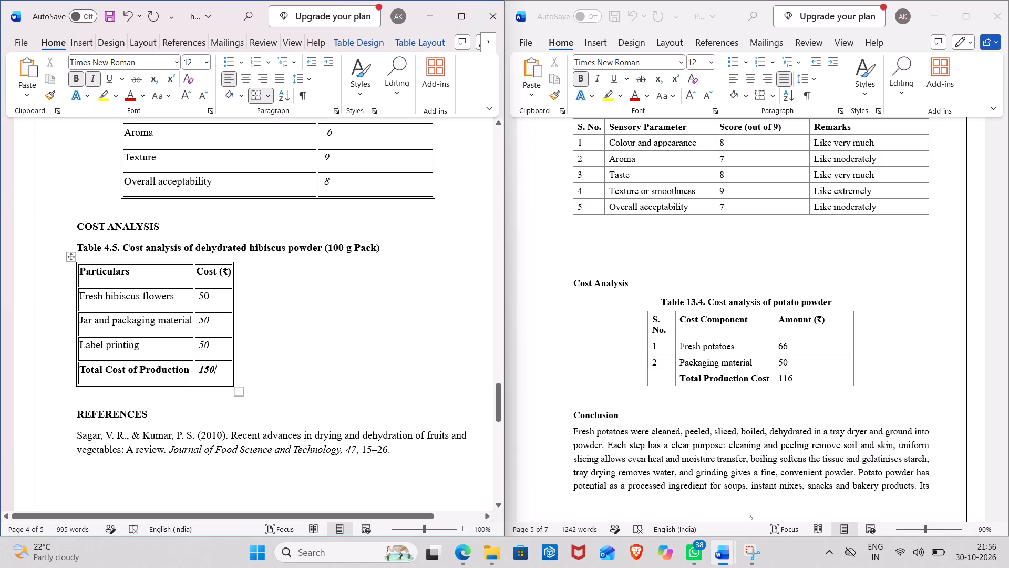
Move the hibiscus cost analysis table from the page margin to the centre of the page.
left_click_drag(71, 255, 174, 261)
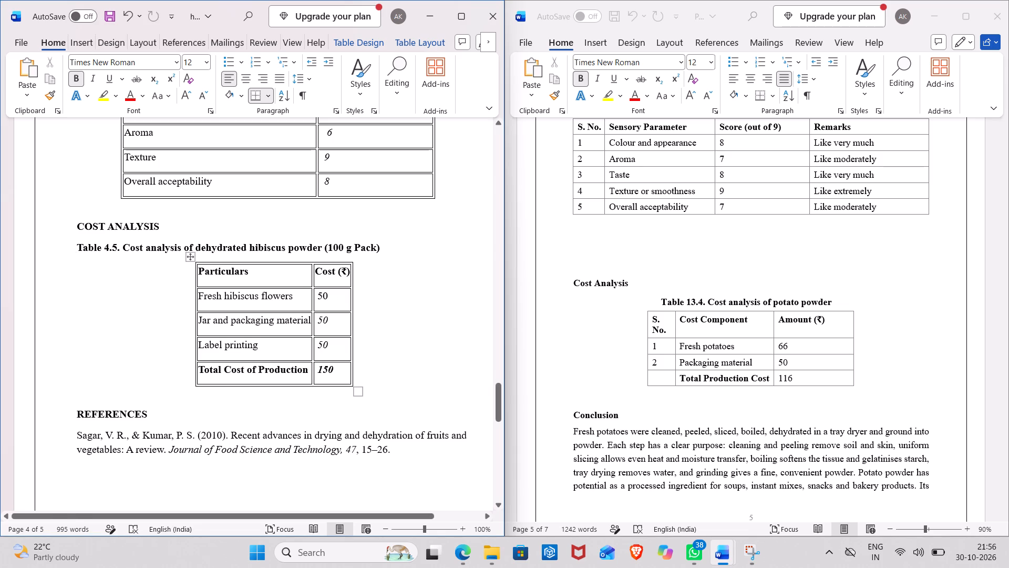
left_click_drag(192, 256, 184, 259)
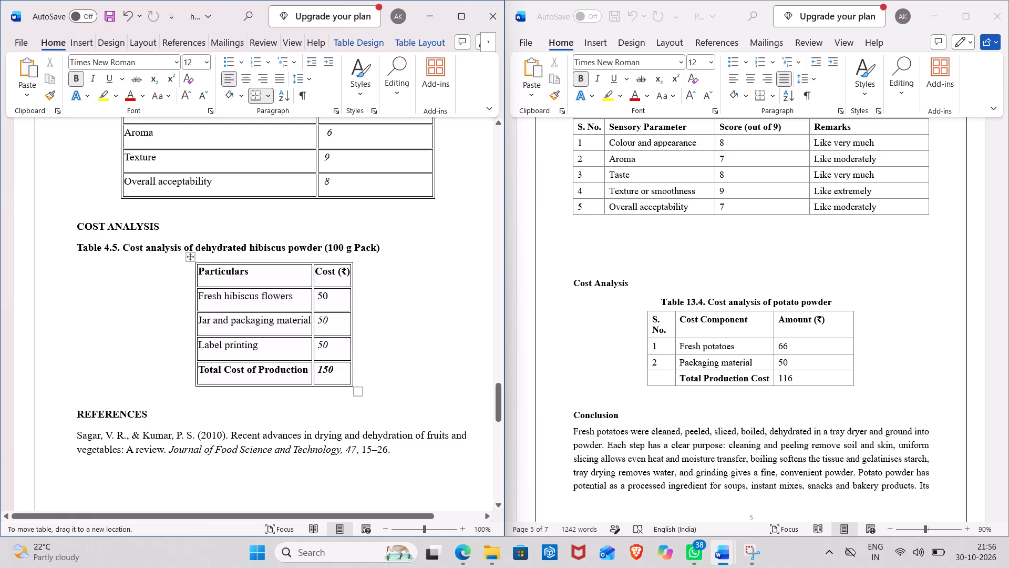
left_click_drag(184, 259, 173, 258)
left_click_drag(173, 258, 180, 260)
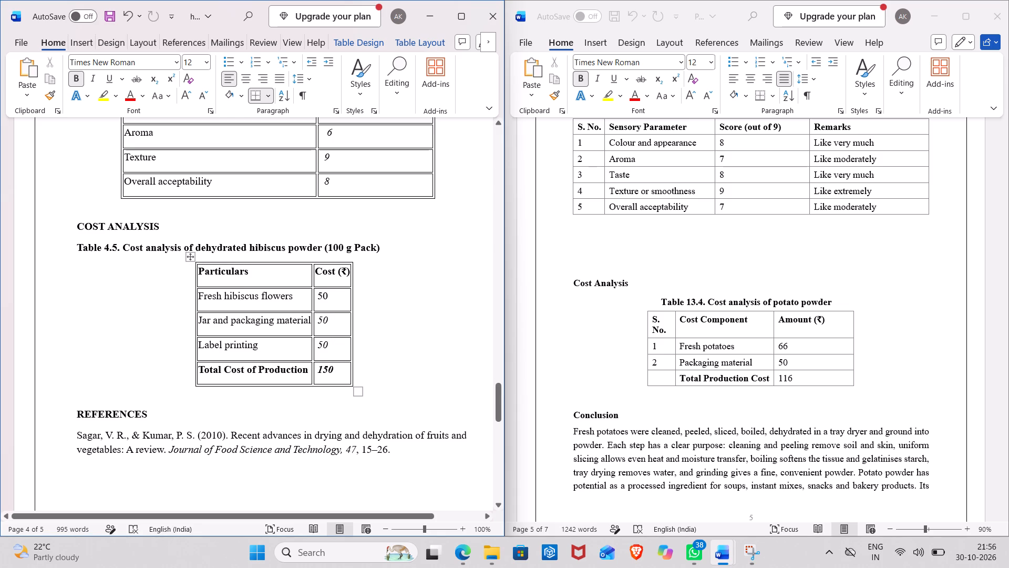
left_click_drag(189, 258, 176, 261)
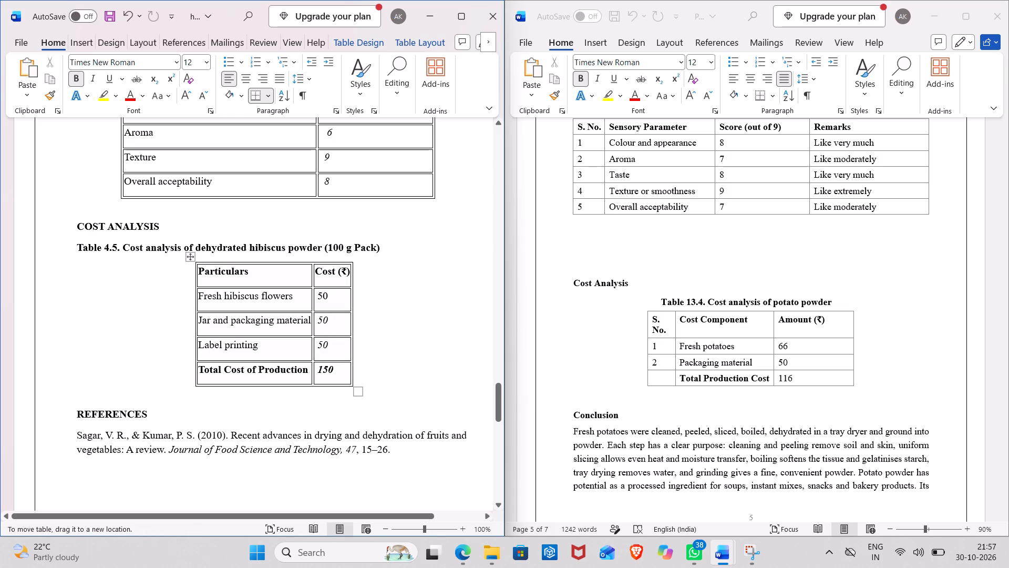
left_click_drag(176, 261, 172, 260)
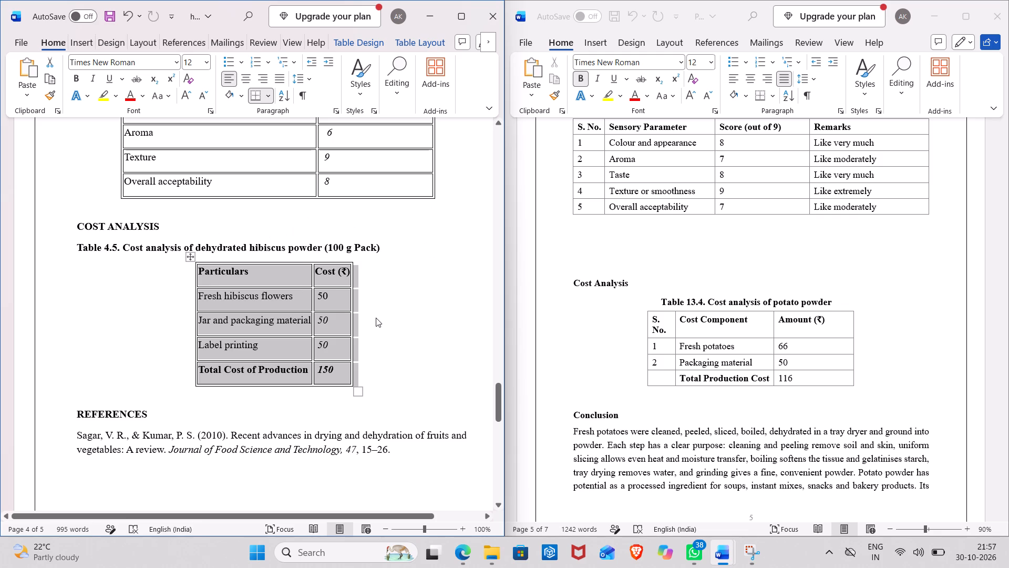
left_click(376, 318)
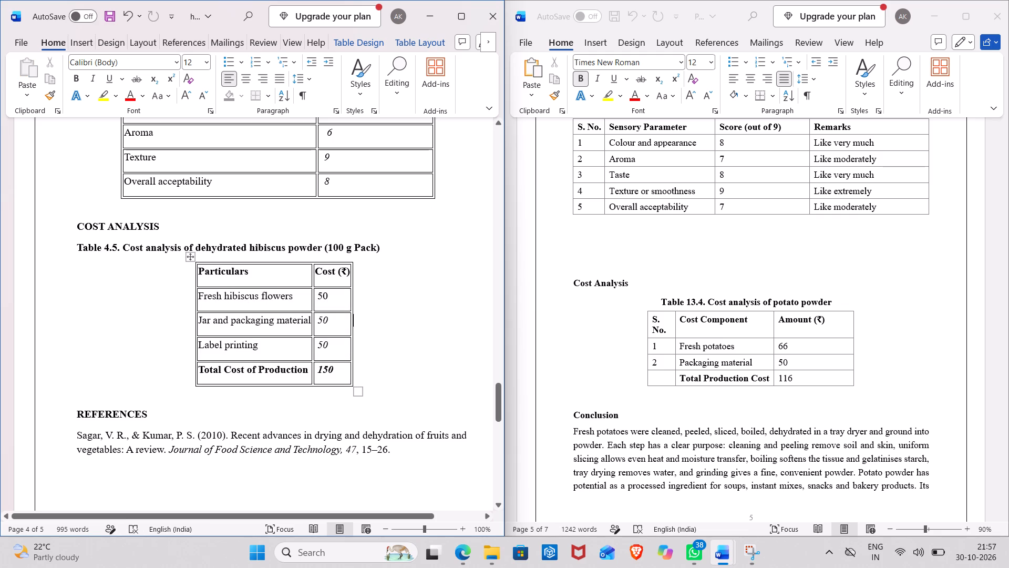
left_click_drag(188, 258, 169, 263)
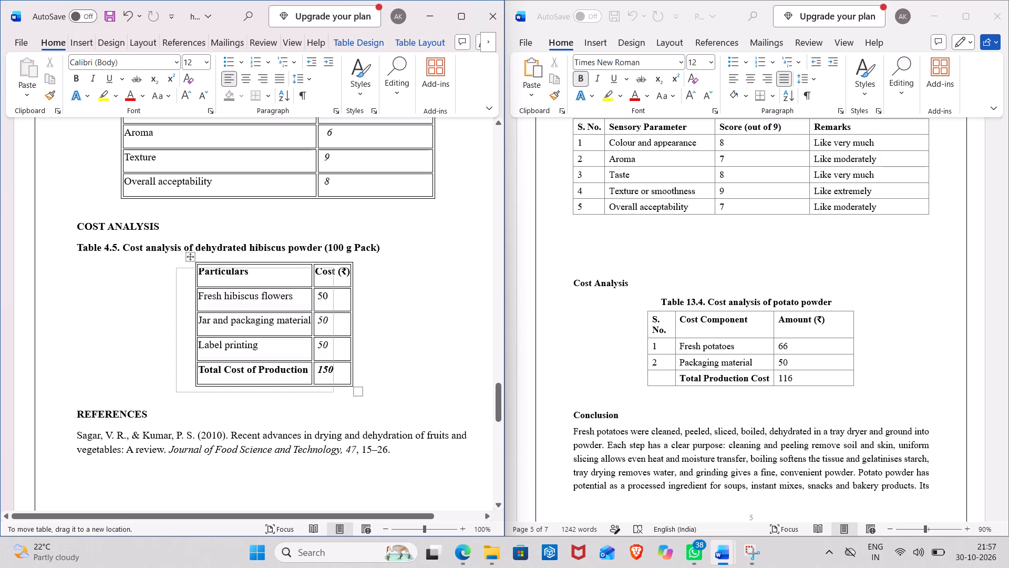
left_click_drag(169, 263, 175, 263)
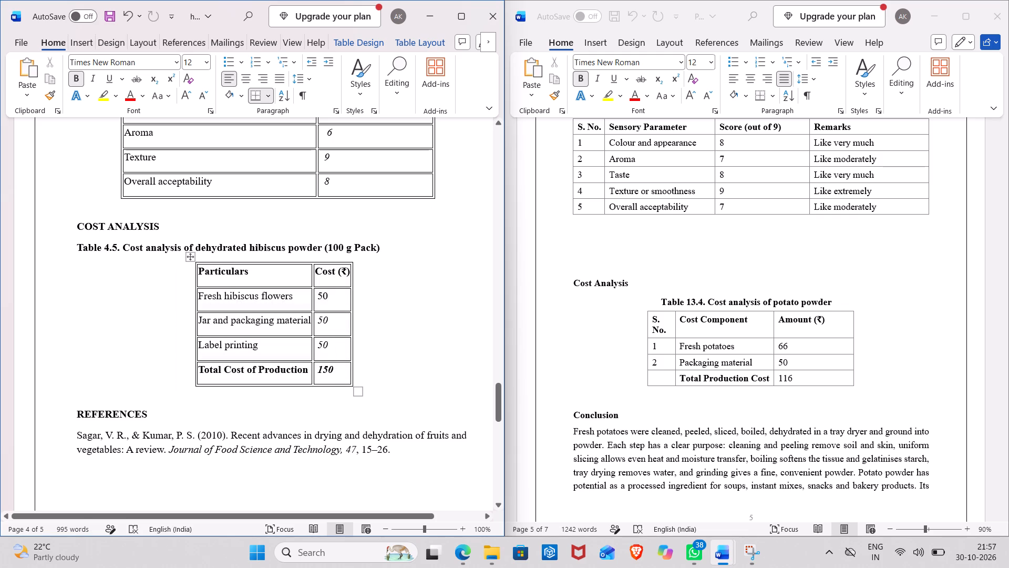
Indent the Table 4.5 cost analysis caption with leading spaces so it sits over the centred table.
left_click(76, 245)
key("space")
key("space")
key("space")
key("space")
key("space")
key("space")
key("space")
key("space")
key("space")
key("space")
key("space")
key("space")
key("space")
key("space")
key("space")
key("space")
key("space")
key("space")
key("space")
key("space")
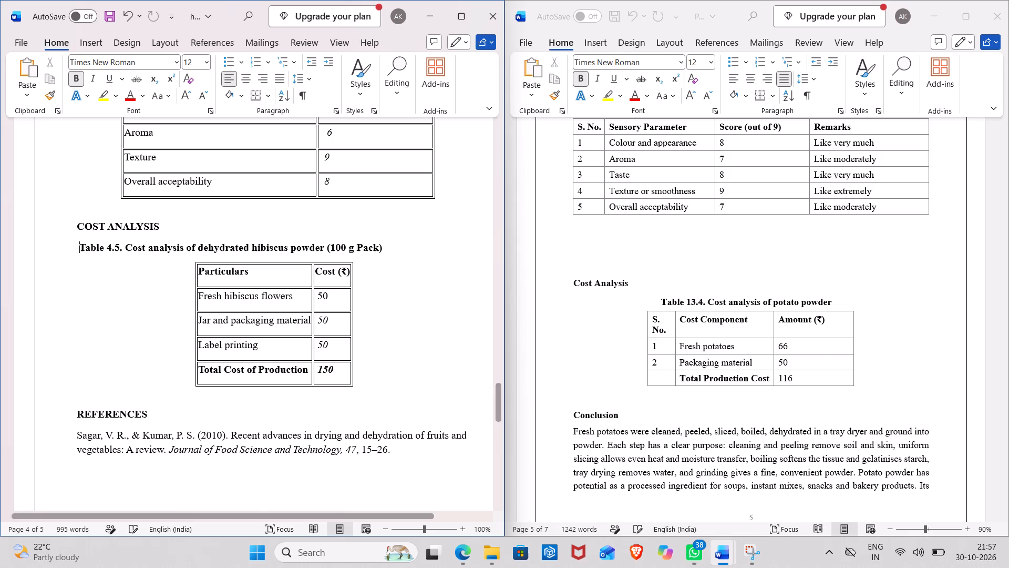
key("space")
key("space")
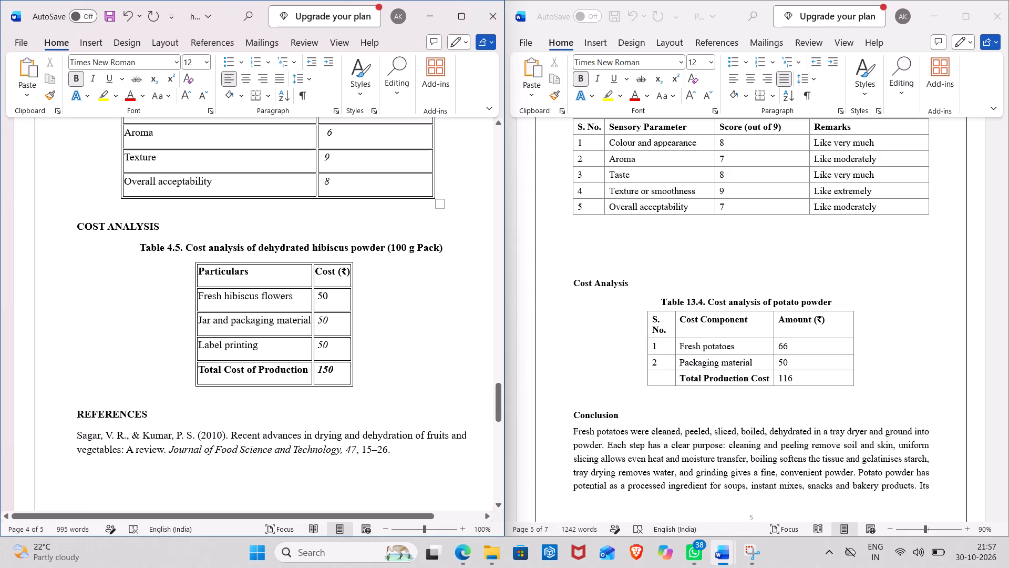
Remove "(100 g Pack)" from the Table 4.5 caption and indent the shortened caption further to centre it.
left_click_drag(387, 251, 444, 245)
key("BackSpace")
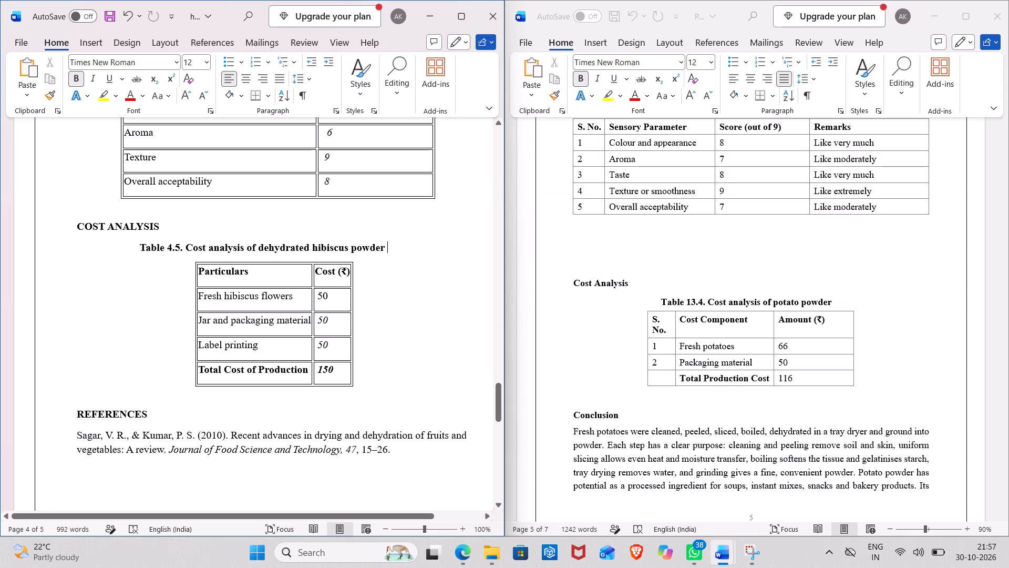
left_click(140, 243)
key("space")
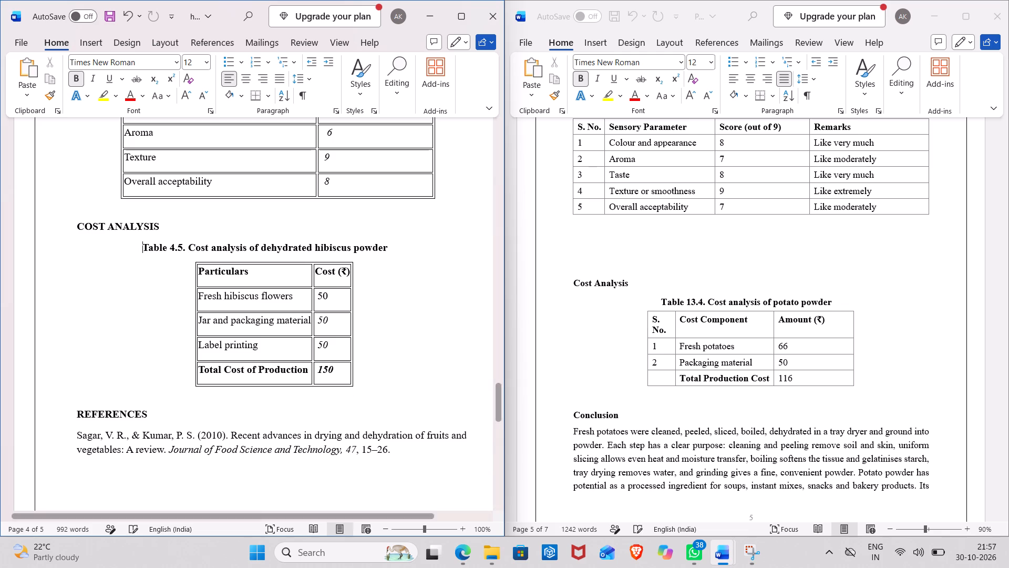
key("space")
key("space")
key("space")
key("space")
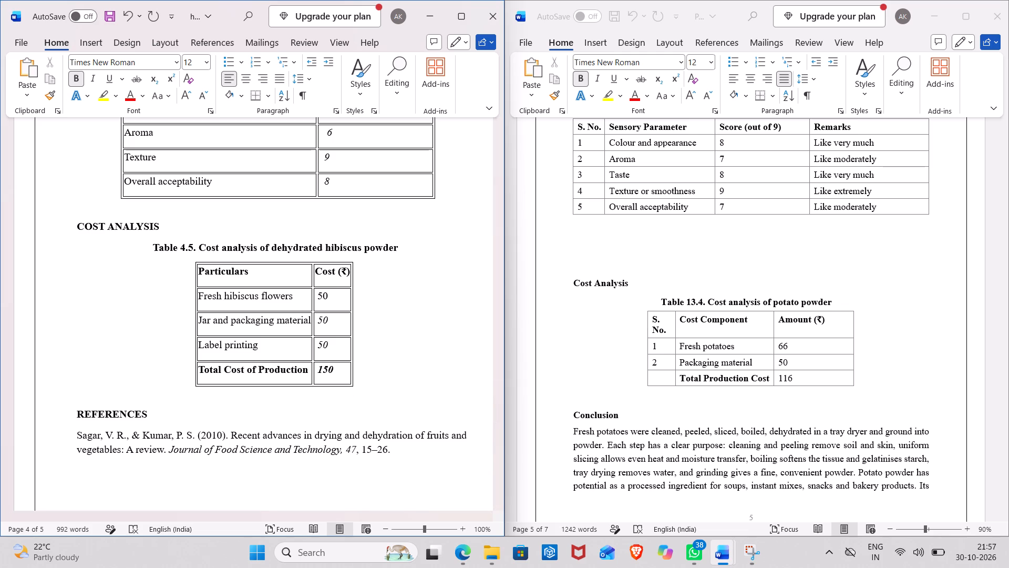
Insert blank lines before the REFERENCES heading to push it onto a new page.
scroll(140, 243, "down", 9)
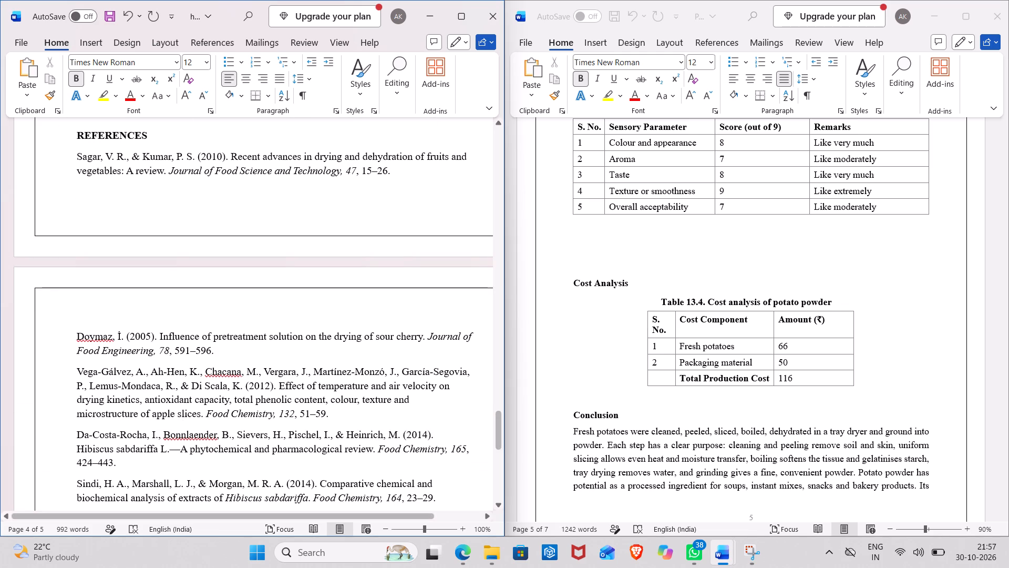
left_click(73, 132)
key("Return")
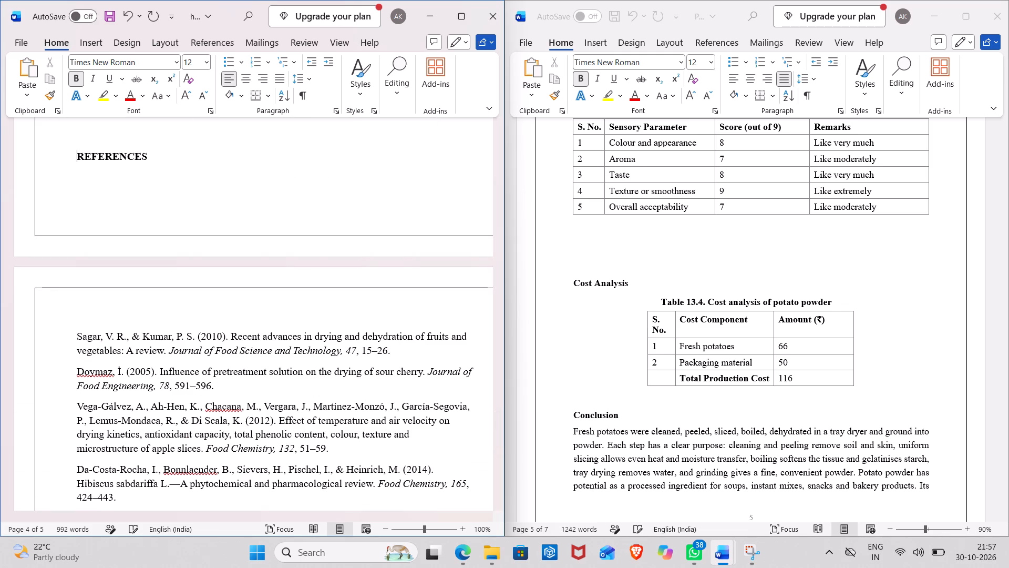
key("Return")
key("Return")
Review the hibiscus report from the cost table back through the sensory evaluation section, flow chart and pictorial flow-sheet placeholders.
scroll(73, 132, "up", 5)
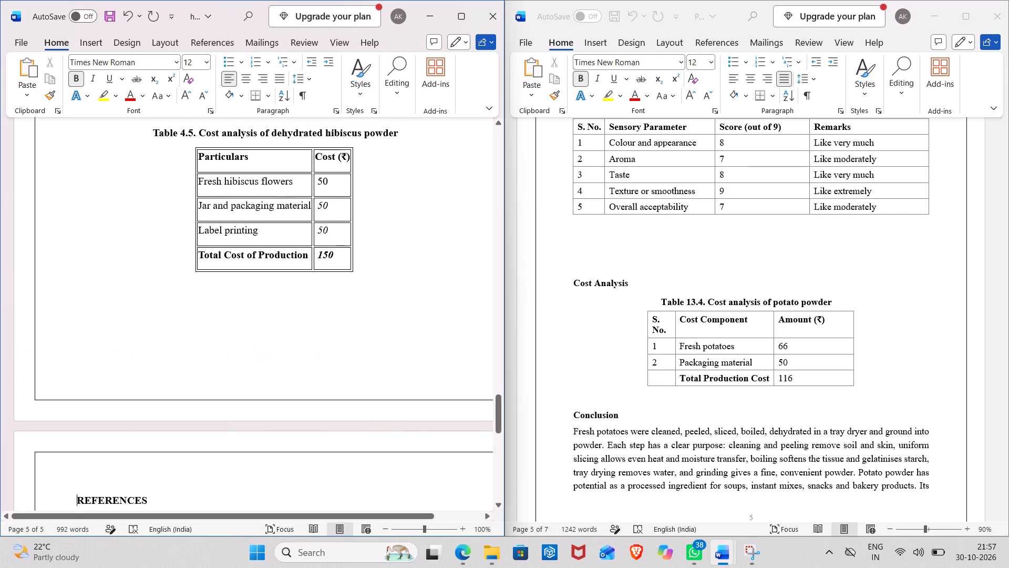
scroll(364, 270, "up", 16)
scroll(364, 270, "up", 11)
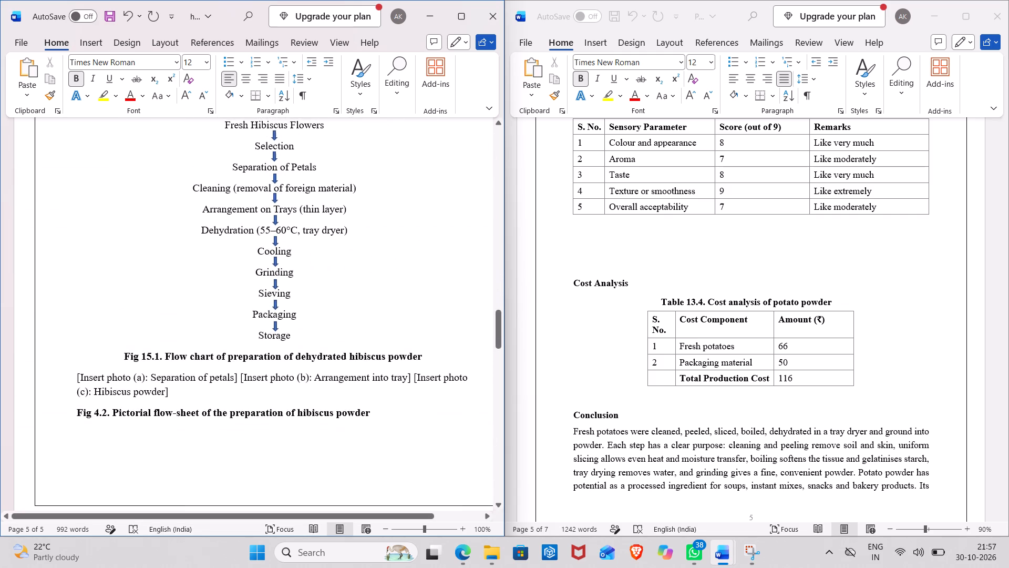
scroll(364, 270, "down", 12)
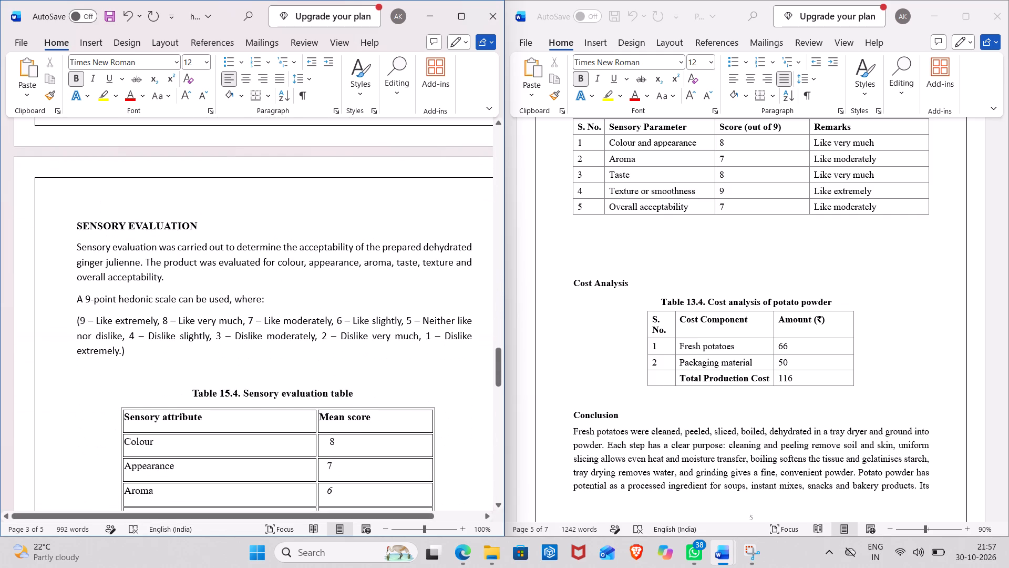
scroll(364, 270, "up", 16)
scroll(364, 270, "up", 7)
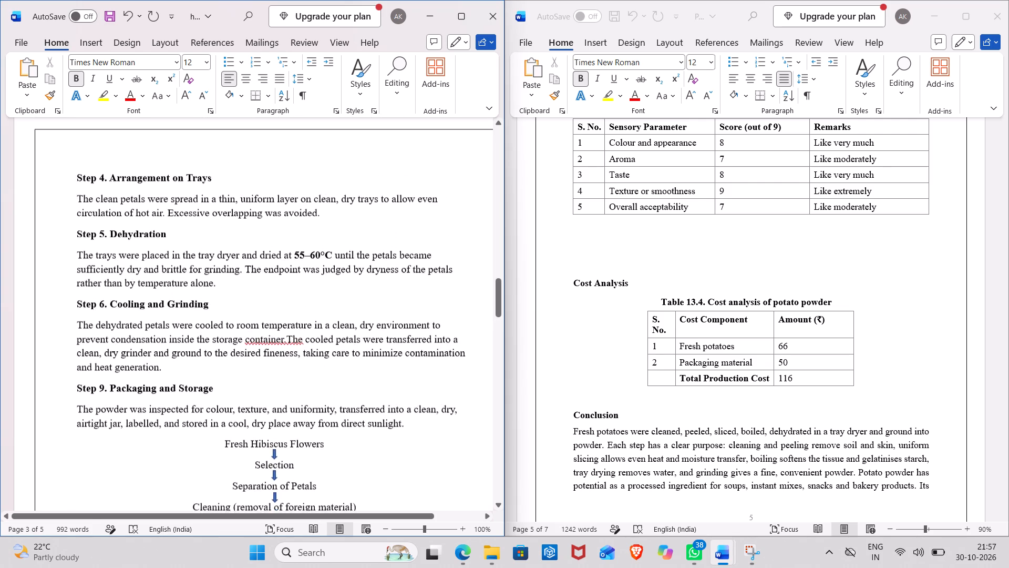